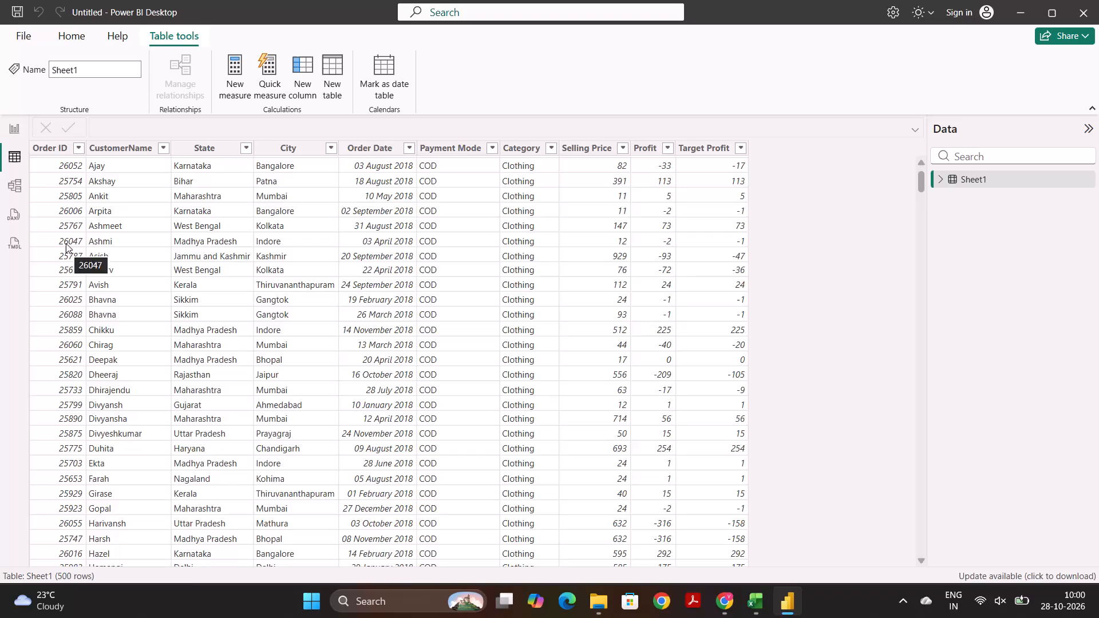
# Open the report view, insert a text box on Page 1 and enlarge it to about 452 wide.
pyautogui.click(16, 132)
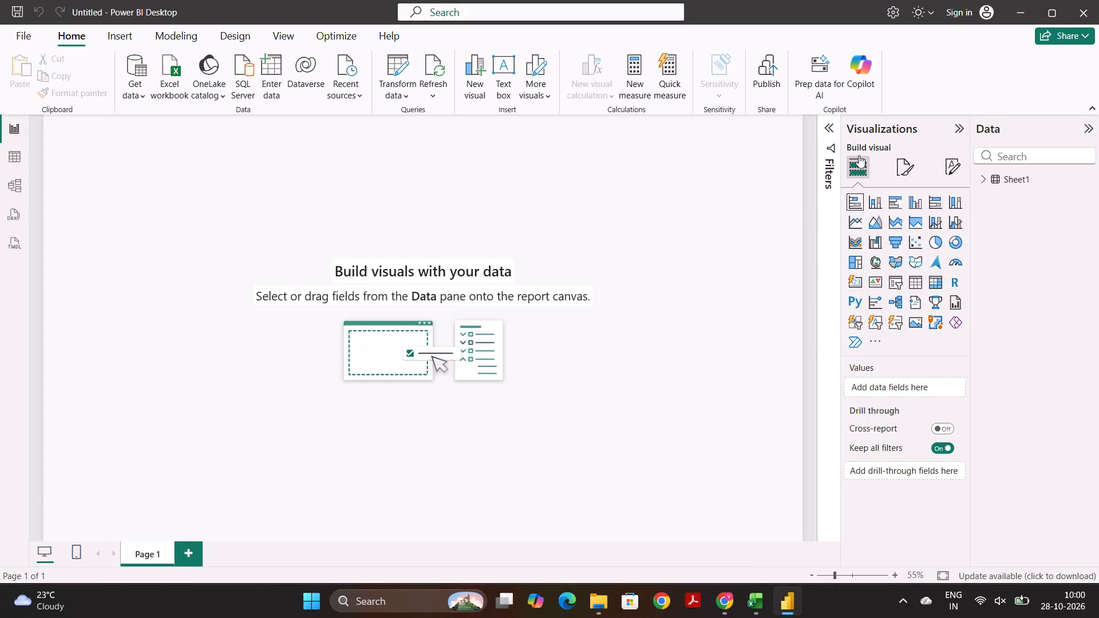
pyautogui.click(903, 169)
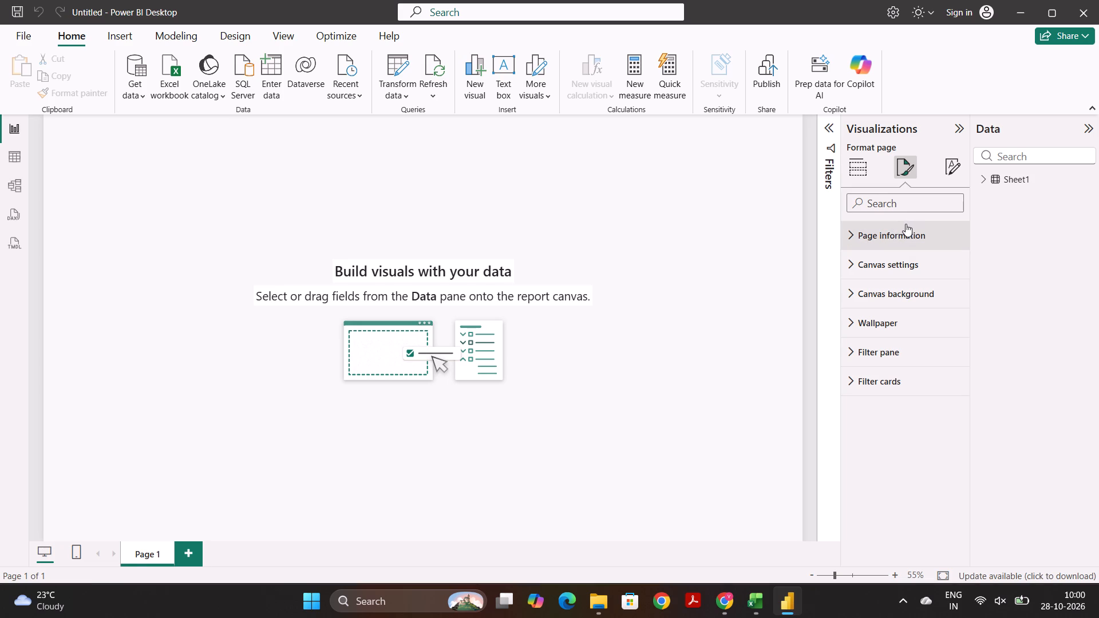
pyautogui.click(500, 81)
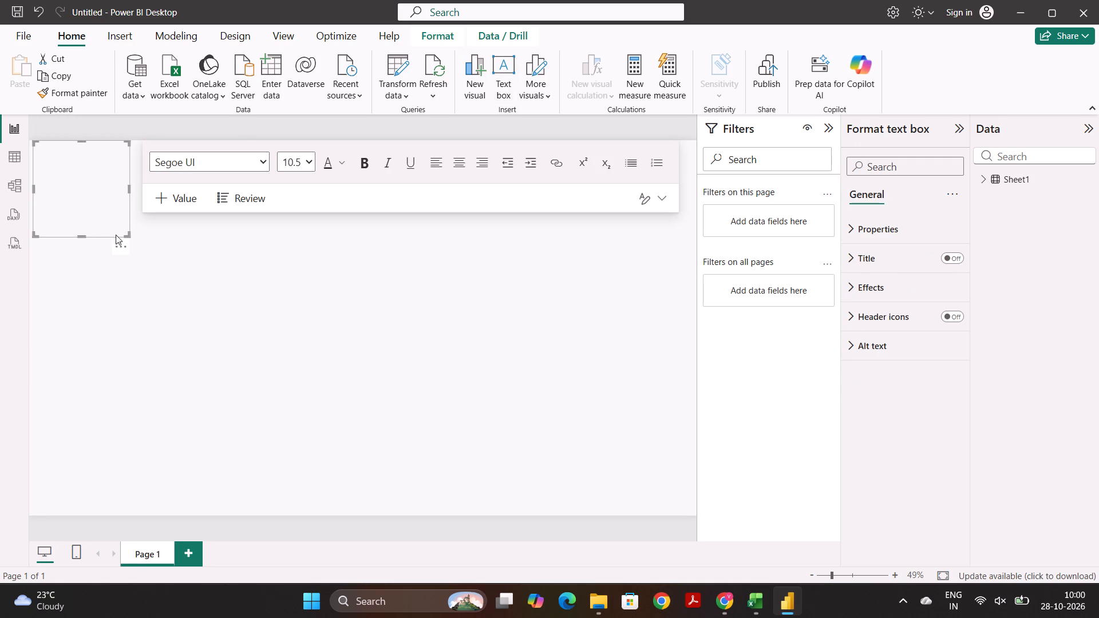
pyautogui.moveTo(125, 233); pyautogui.dragTo(185, 279)
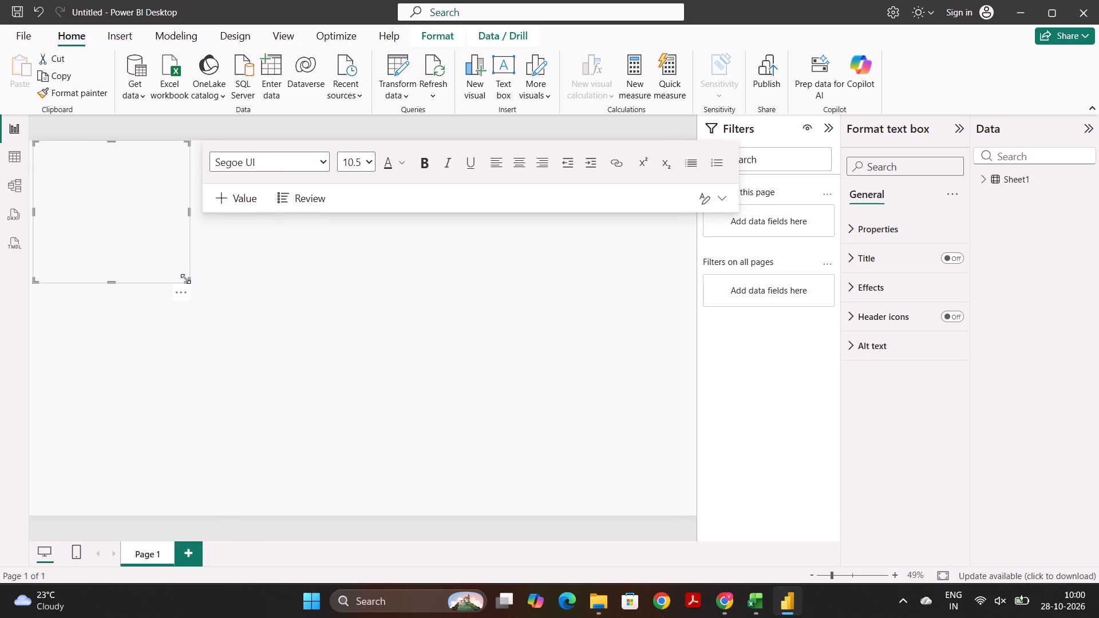
# Enter "Online Store Dashboard" as the text of the text box.
pyautogui.click(98, 176)
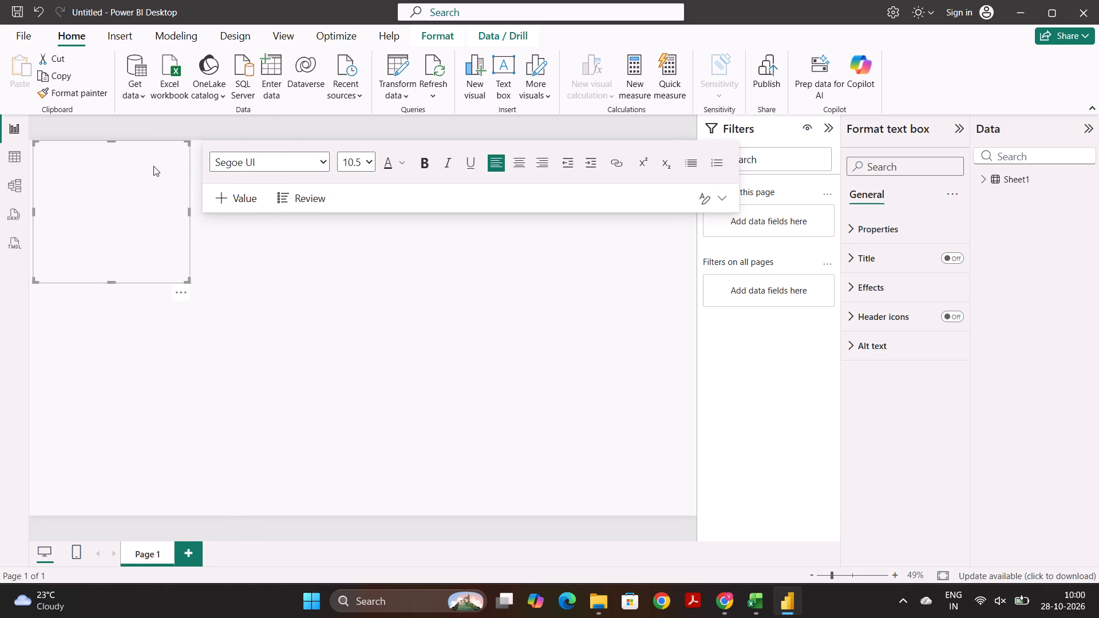
pyautogui.click(136, 166)
pyautogui.click(120, 181)
pyautogui.click(86, 172)
pyautogui.press('BackSpace')
pyautogui.write('hboard')
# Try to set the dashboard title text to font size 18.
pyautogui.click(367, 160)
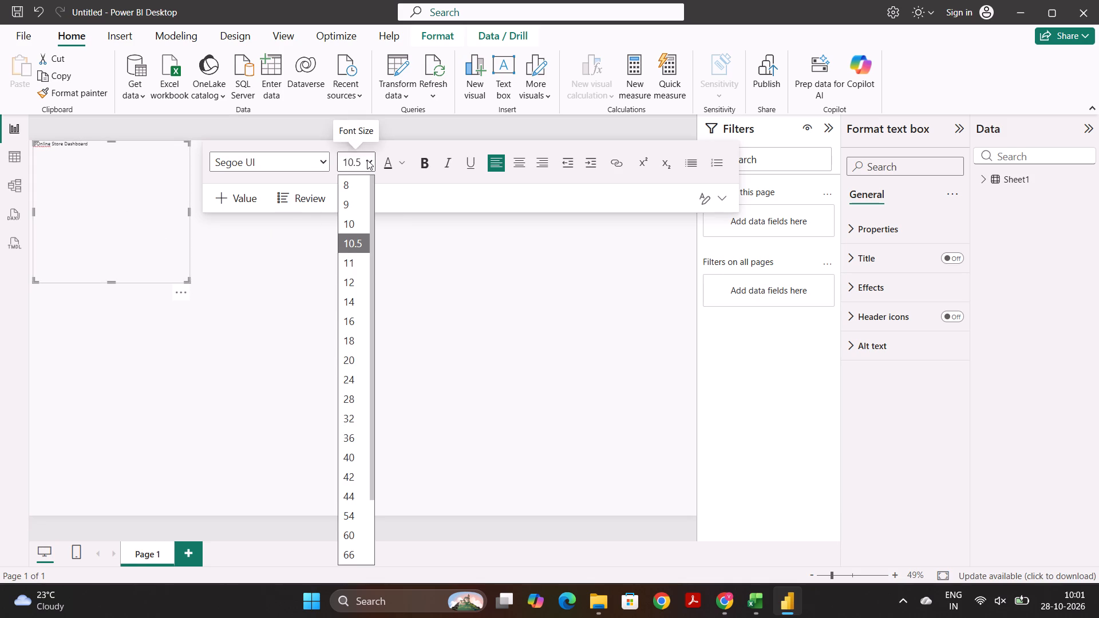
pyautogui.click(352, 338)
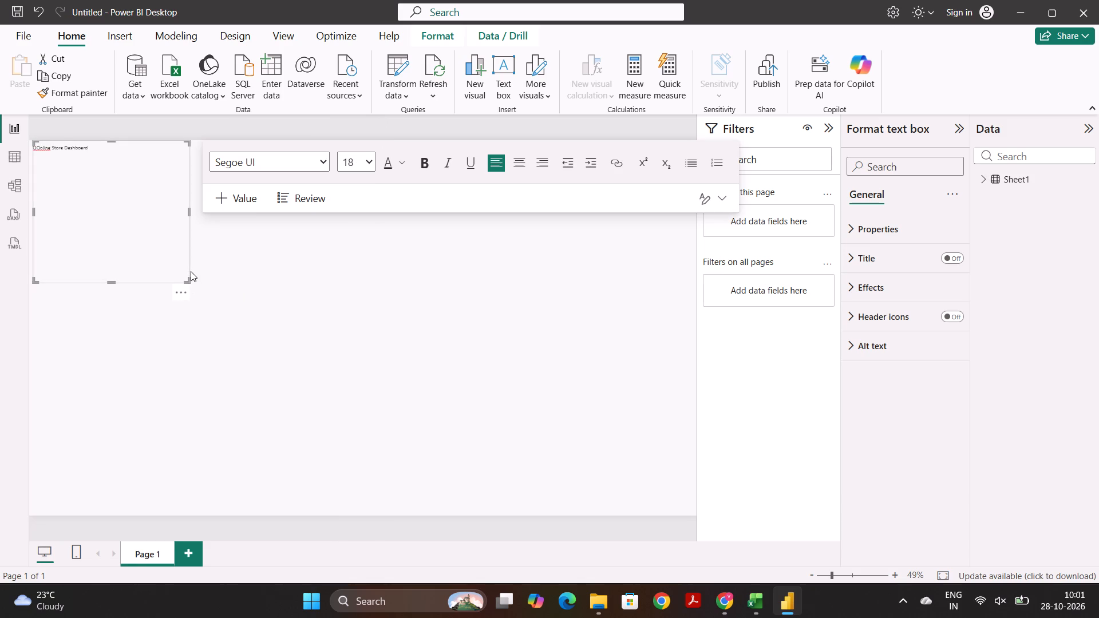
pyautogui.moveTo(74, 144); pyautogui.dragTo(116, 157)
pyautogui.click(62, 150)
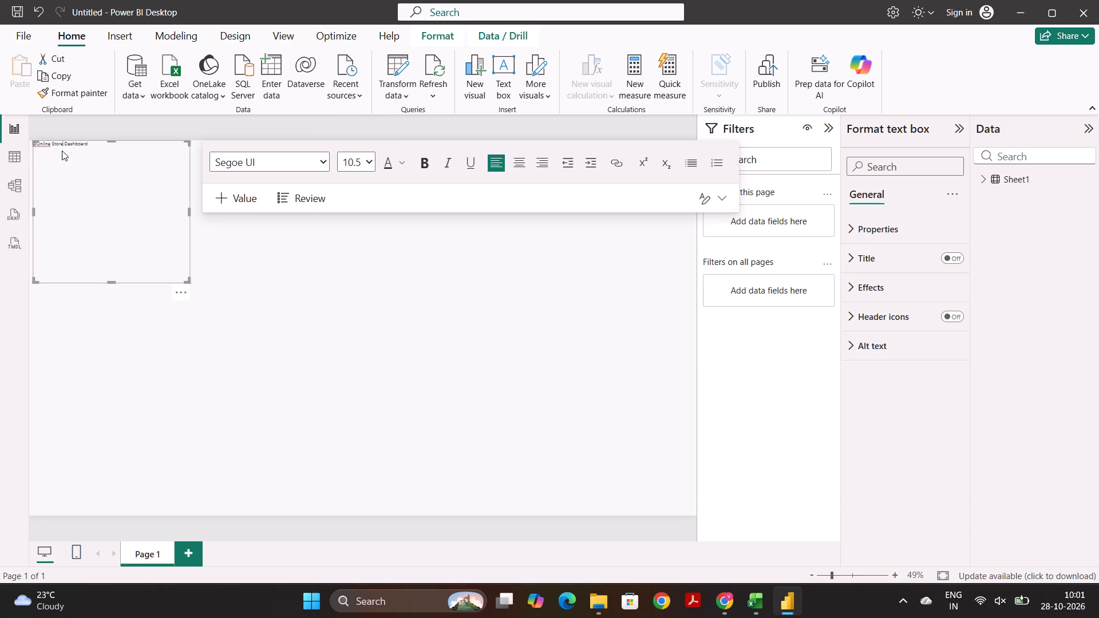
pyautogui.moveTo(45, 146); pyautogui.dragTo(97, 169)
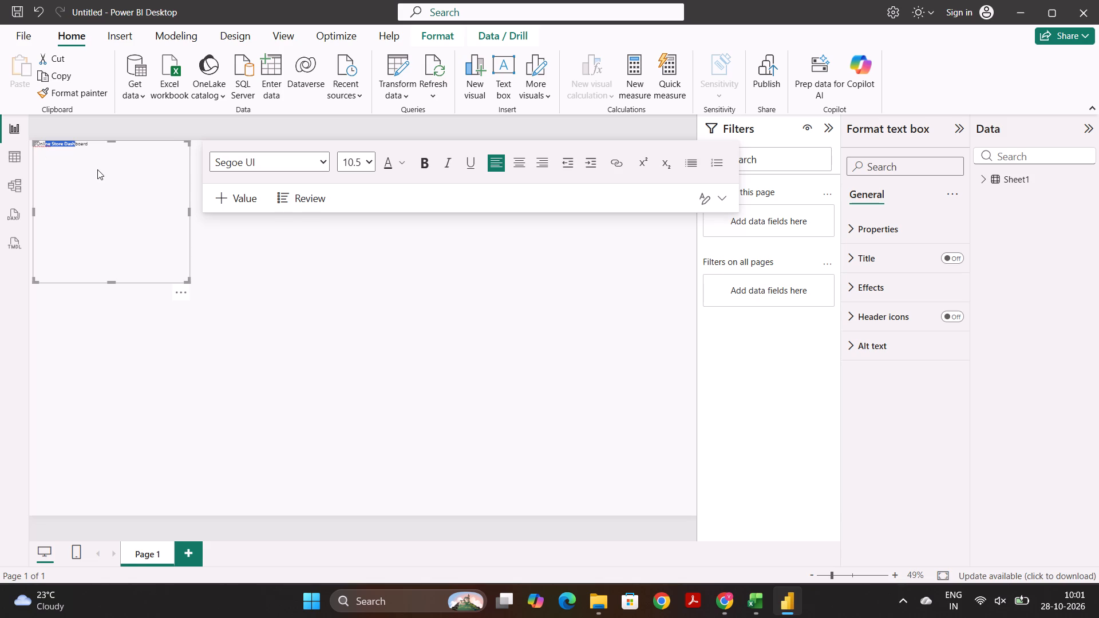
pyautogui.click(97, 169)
# Reduce the height of the title text box to about 104.
pyautogui.moveTo(113, 282); pyautogui.dragTo(104, 192)
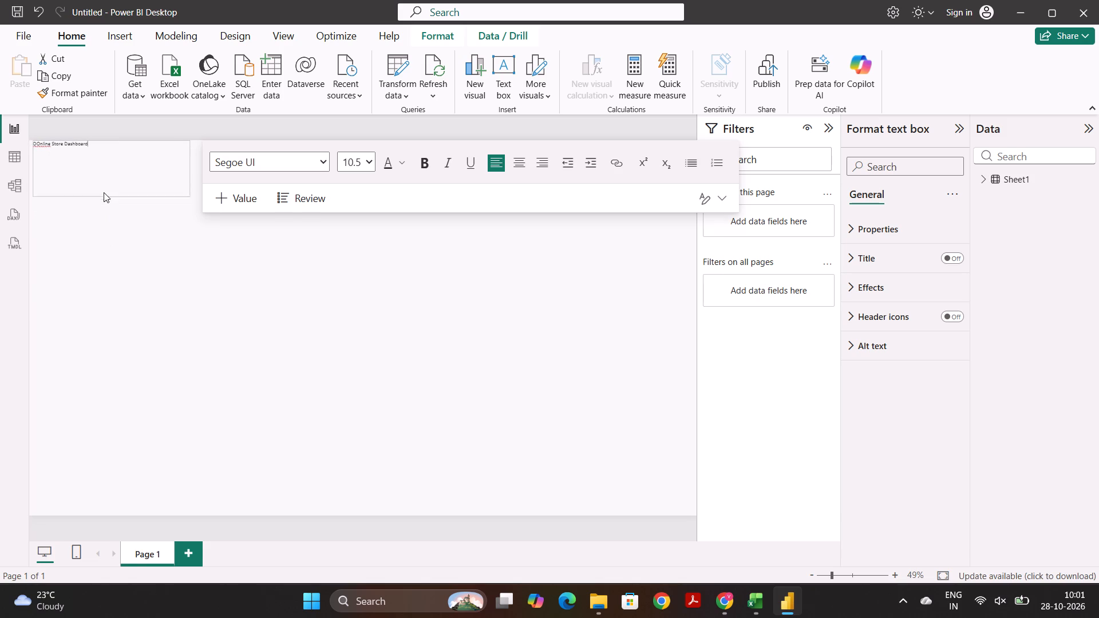
pyautogui.moveTo(104, 192); pyautogui.dragTo(101, 176)
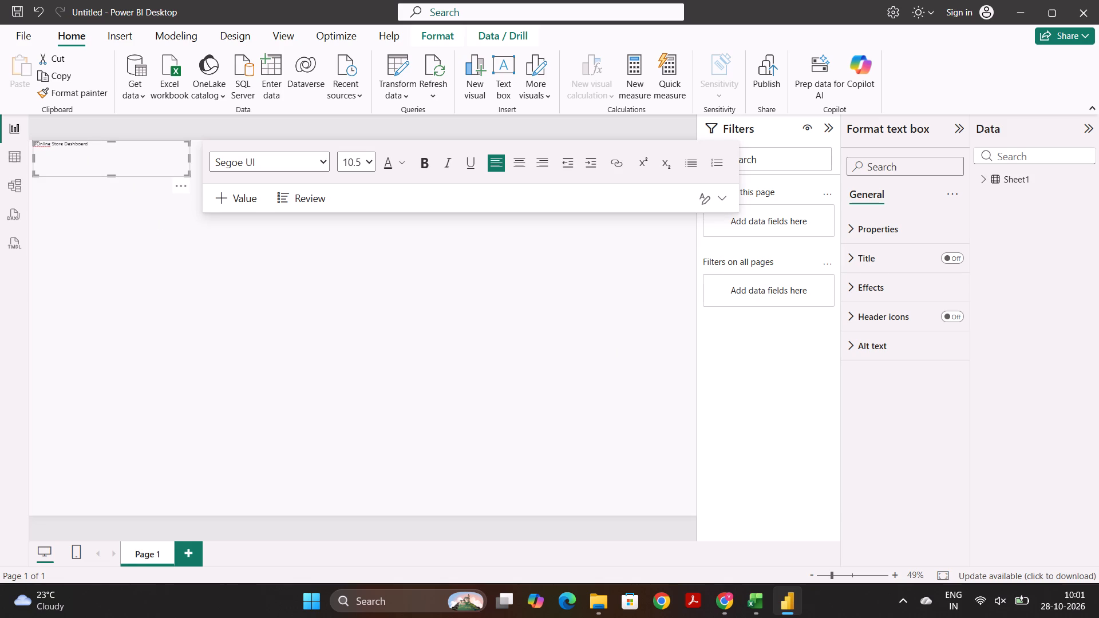
pyautogui.click(645, 267)
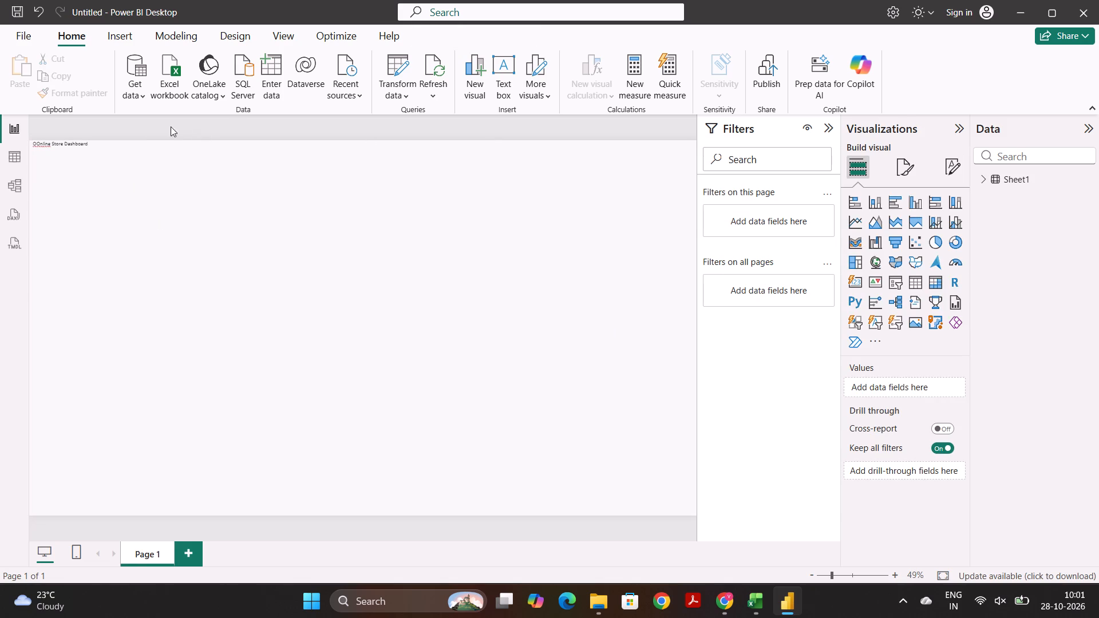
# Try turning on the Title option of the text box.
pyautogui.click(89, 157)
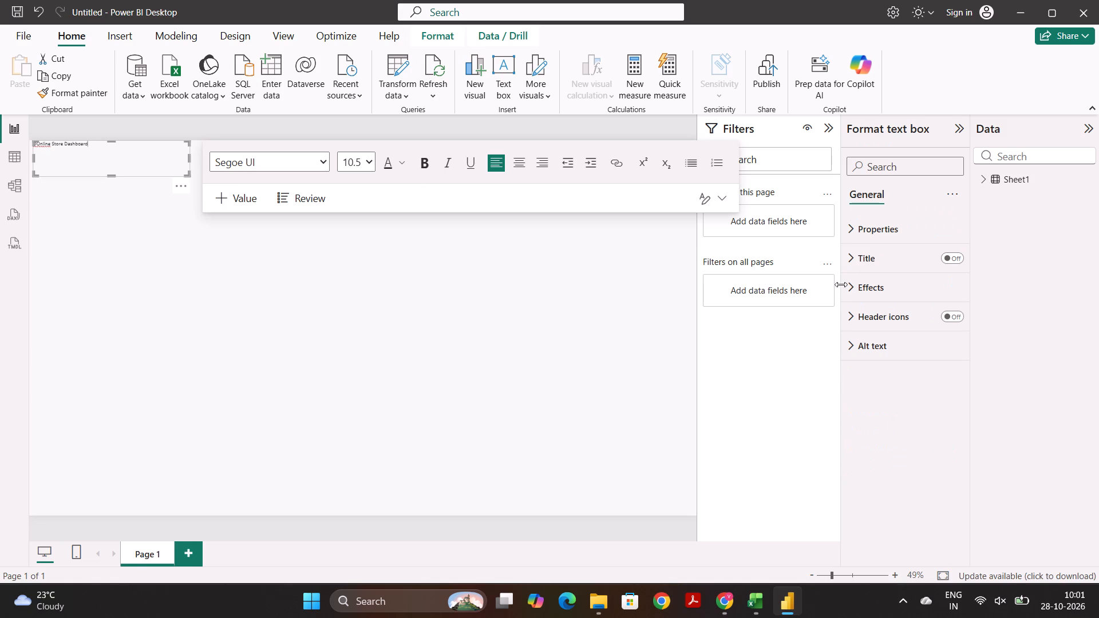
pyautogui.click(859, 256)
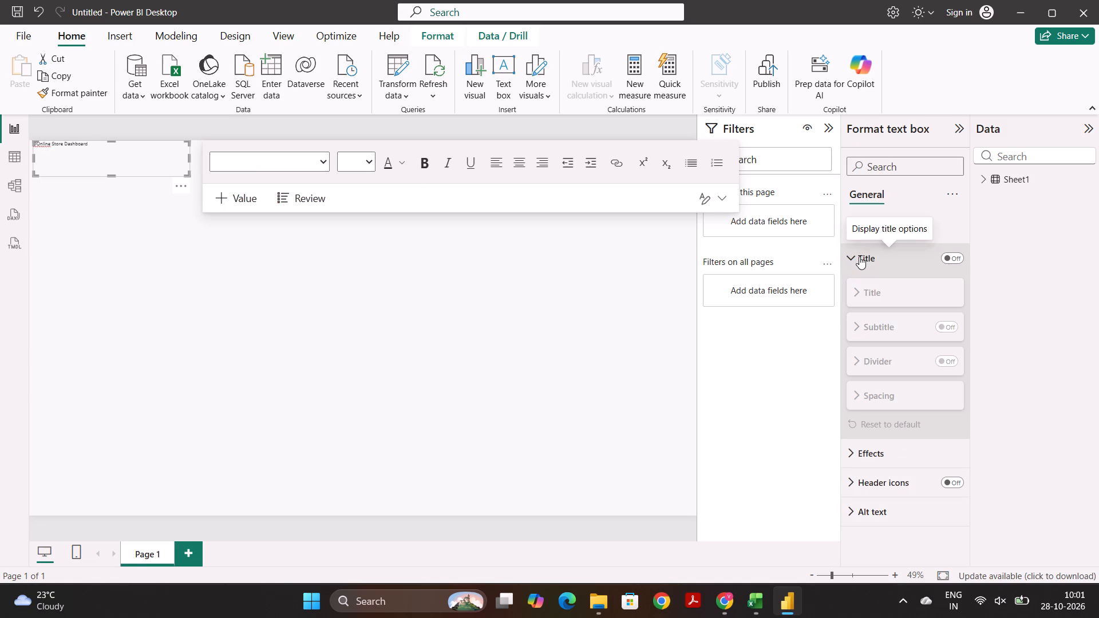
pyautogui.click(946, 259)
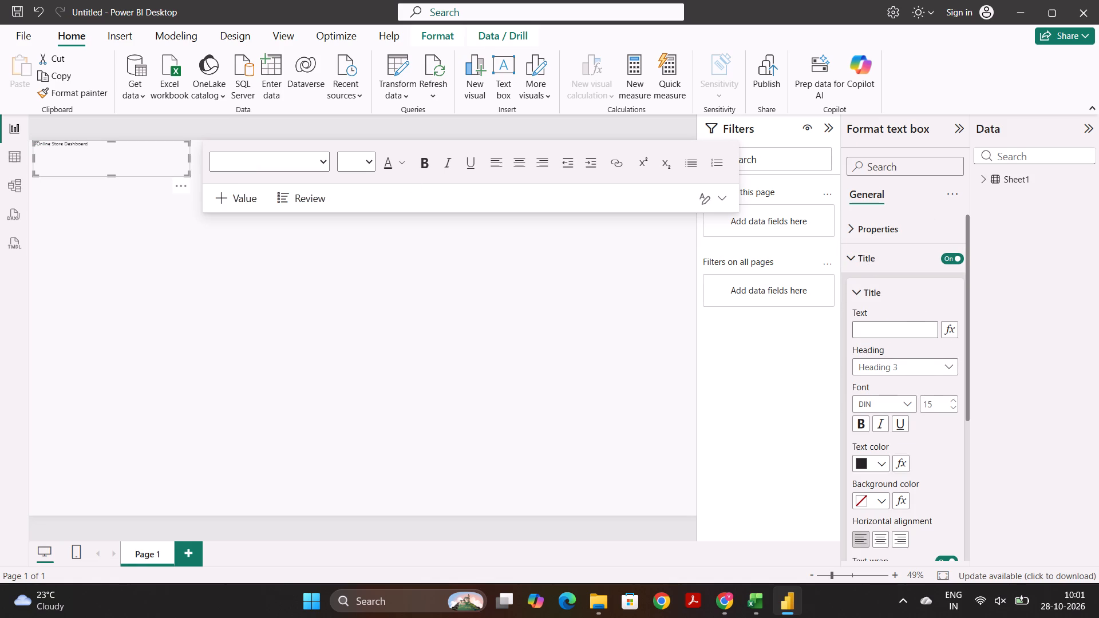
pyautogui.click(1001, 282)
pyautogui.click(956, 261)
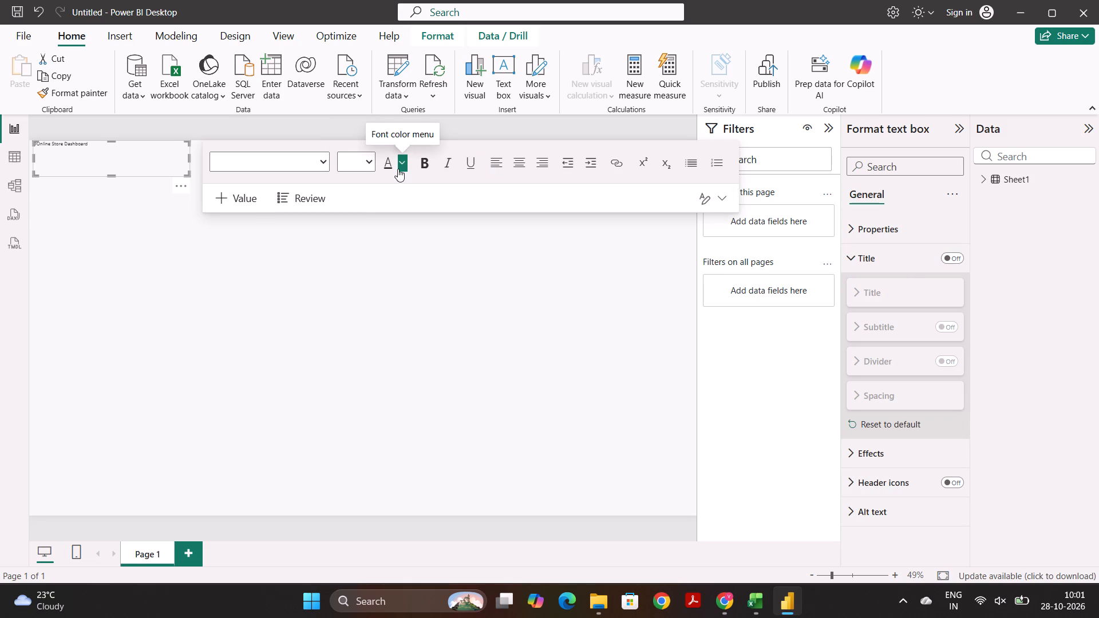
# Set the top padding of the title text box to 5 px.
pyautogui.click(852, 232)
pyautogui.scroll(-1, 880, 415)
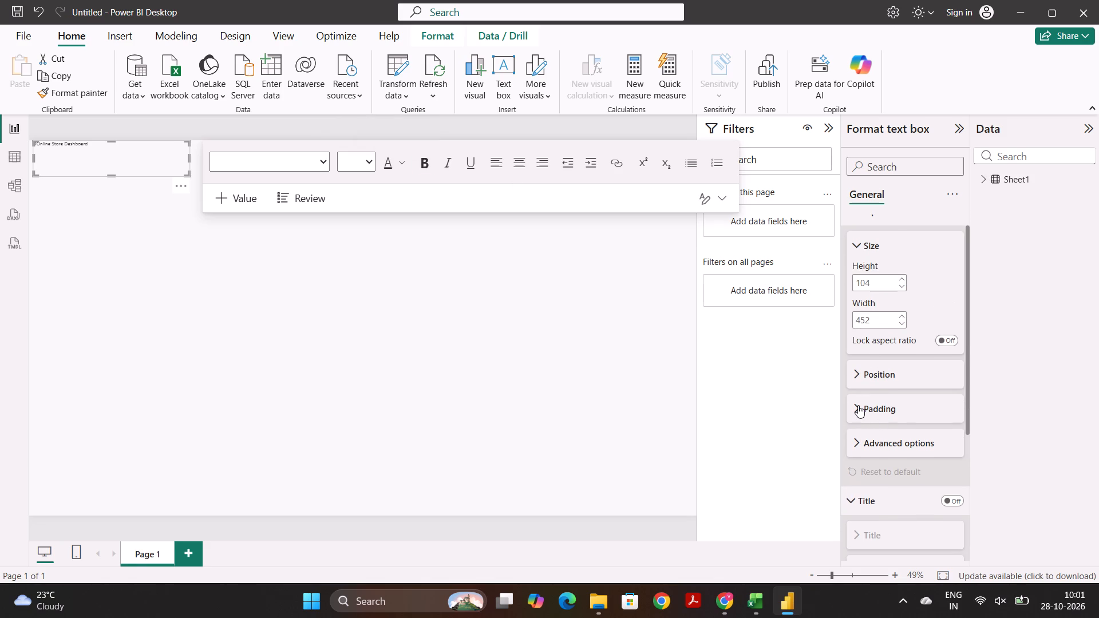
pyautogui.click(858, 405)
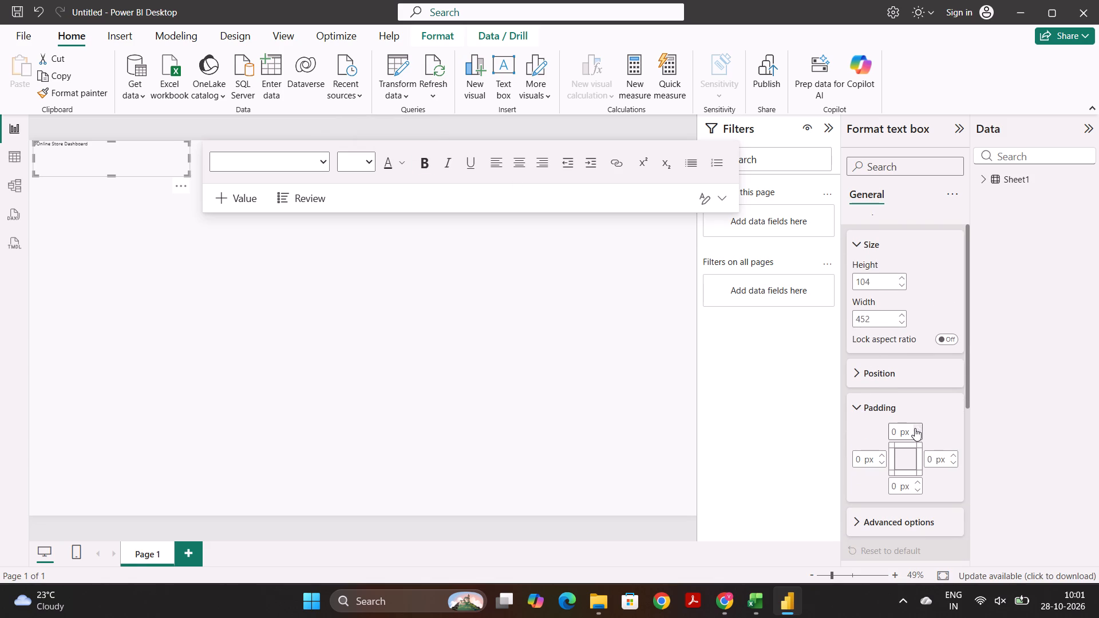
pyautogui.tripleClick(915, 428)
pyautogui.doubleClick(915, 428)
pyautogui.click(915, 428)
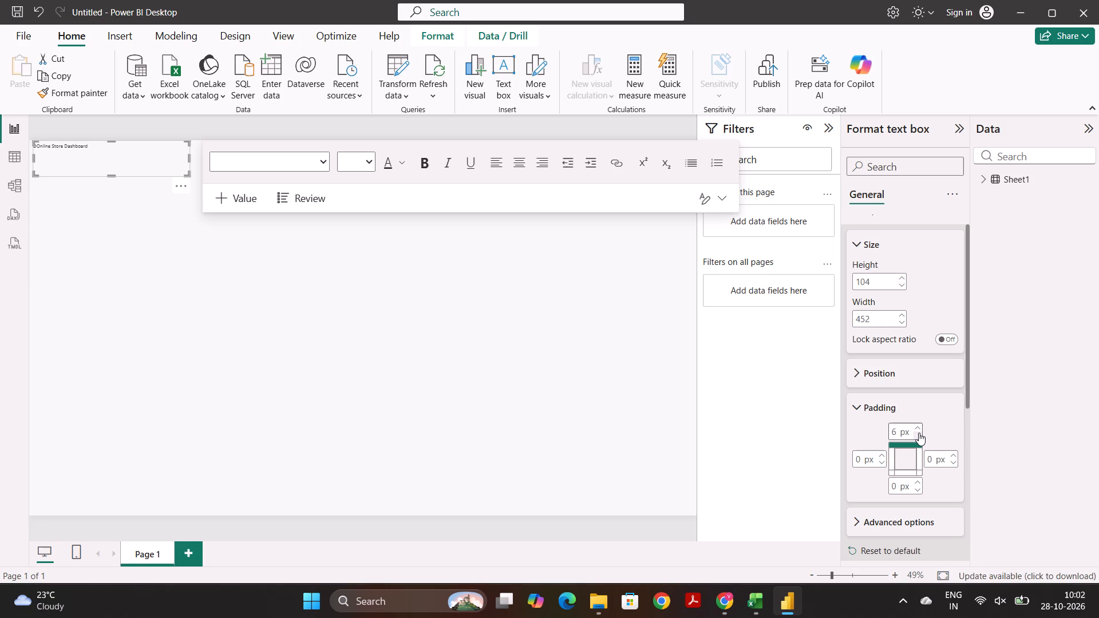
pyautogui.click(919, 433)
pyautogui.click(796, 422)
pyautogui.click(1018, 381)
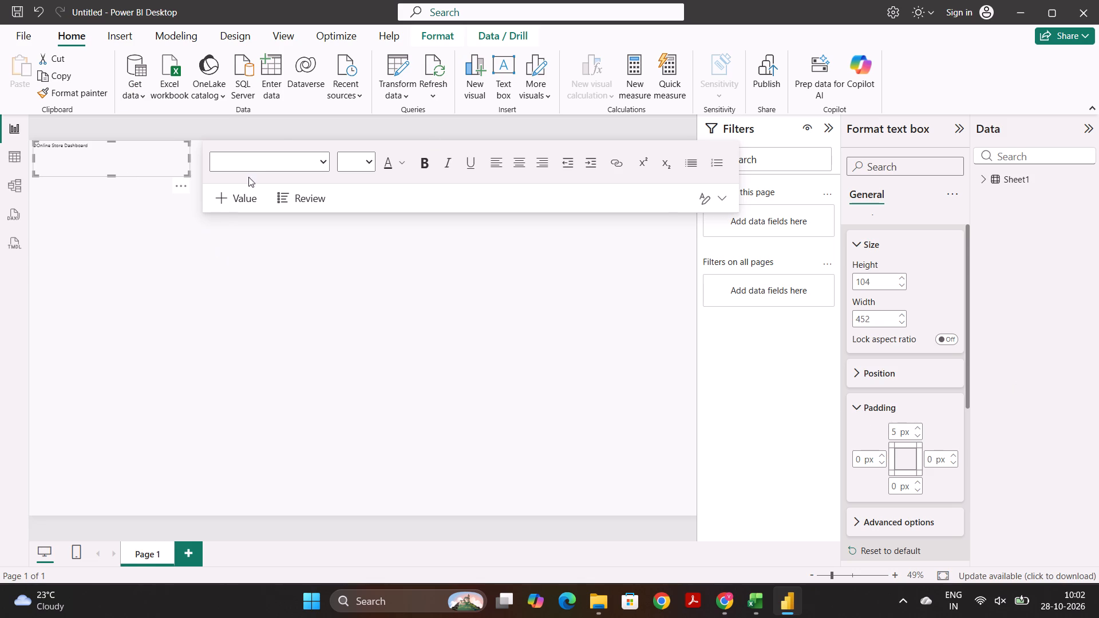
# Set the font of the dashboard title text to Candara.
pyautogui.click(250, 160)
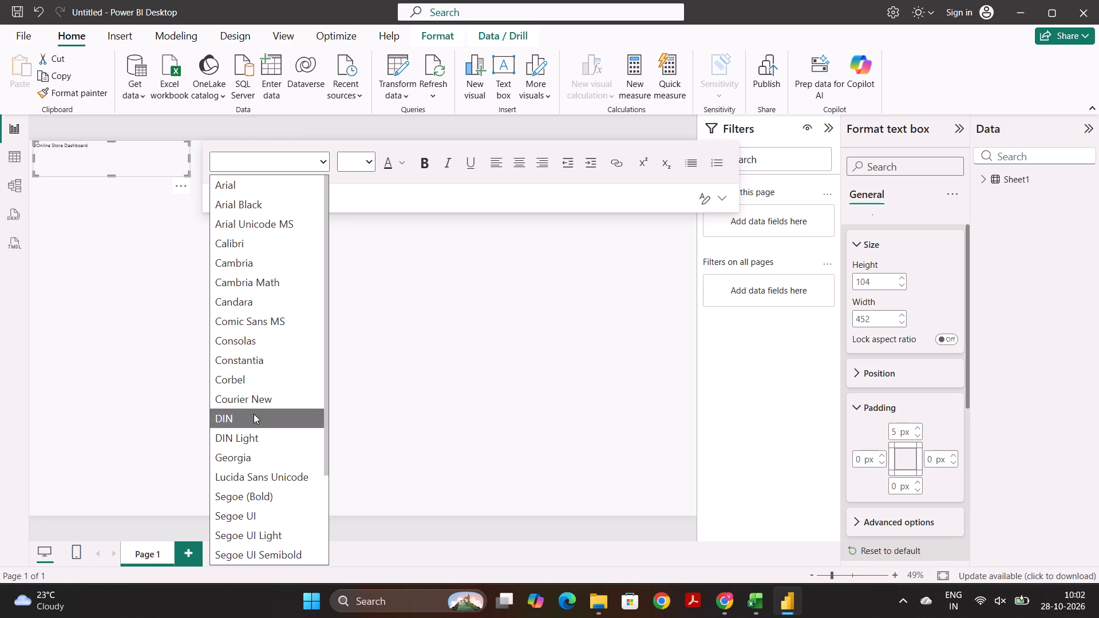
pyautogui.click(251, 402)
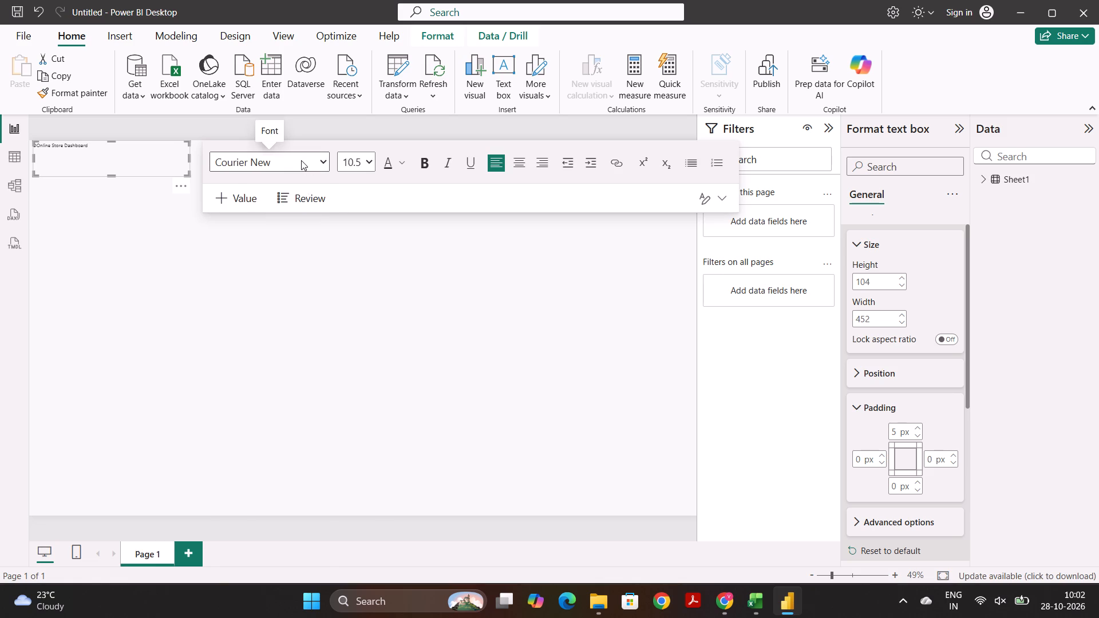
pyautogui.click(301, 158)
pyautogui.click(243, 297)
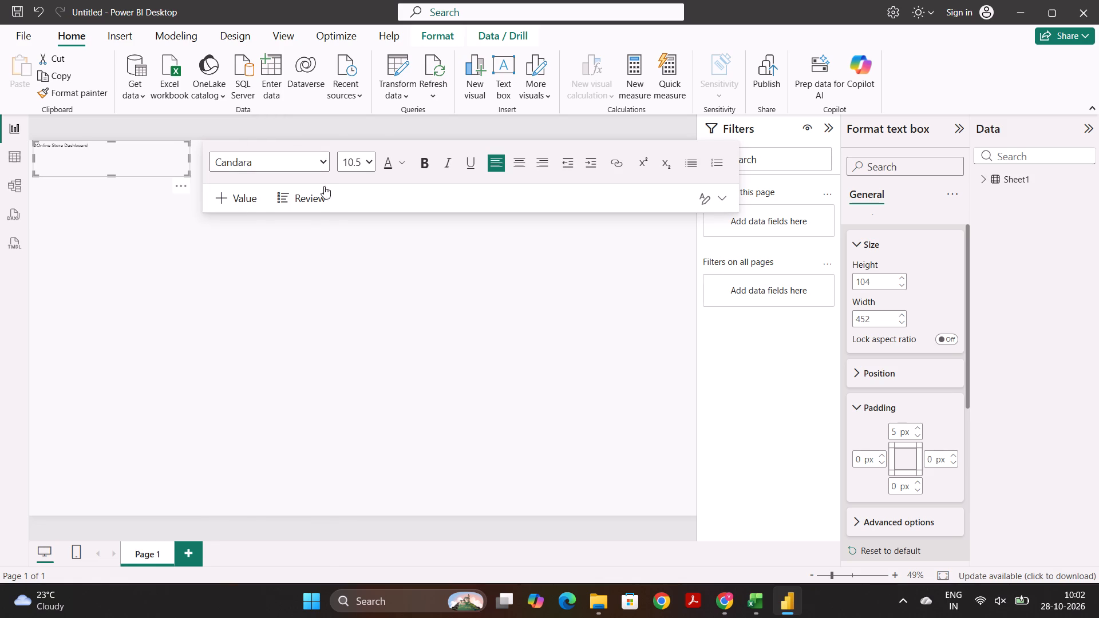
# Increase the font size of the dashboard title, trying 36 and 44 before settling on 54.
pyautogui.click(371, 163)
pyautogui.click(353, 440)
pyautogui.click(358, 161)
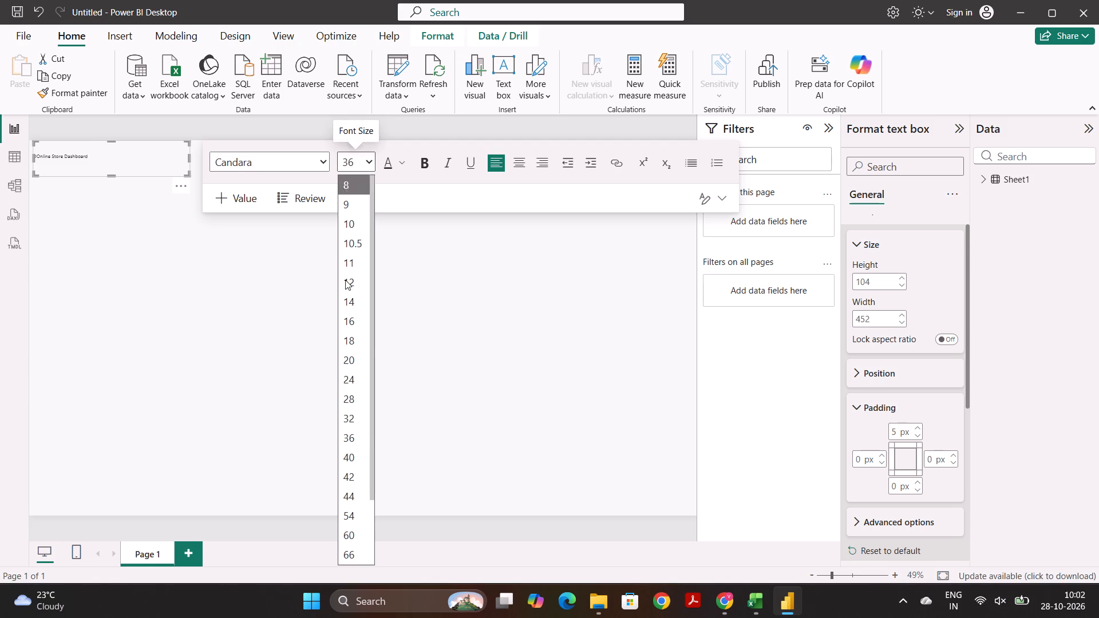
pyautogui.click(353, 499)
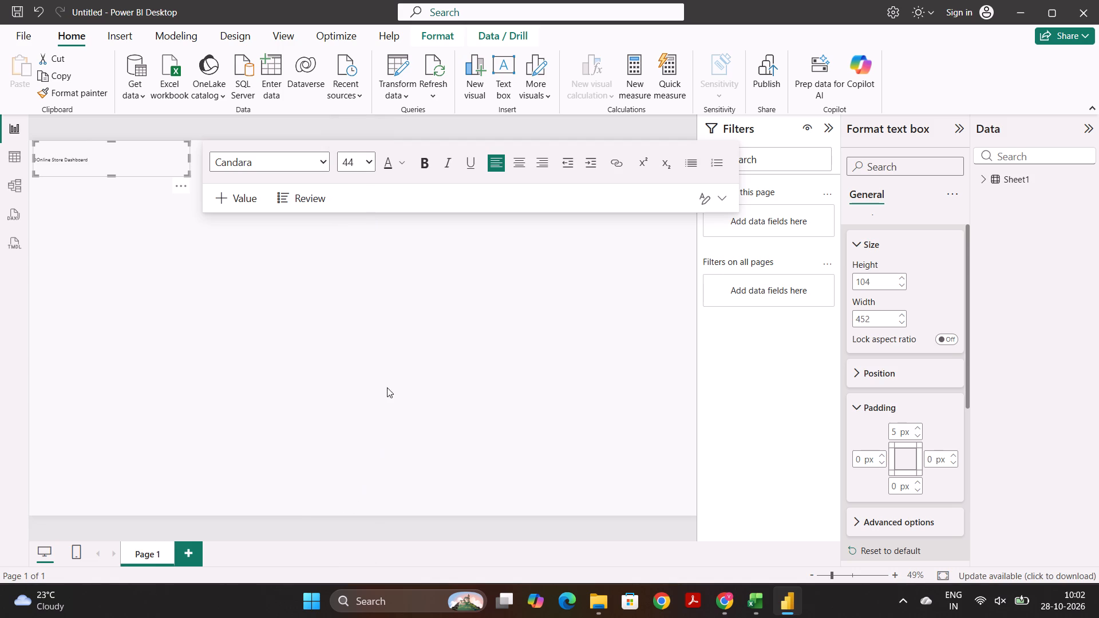
pyautogui.click(366, 161)
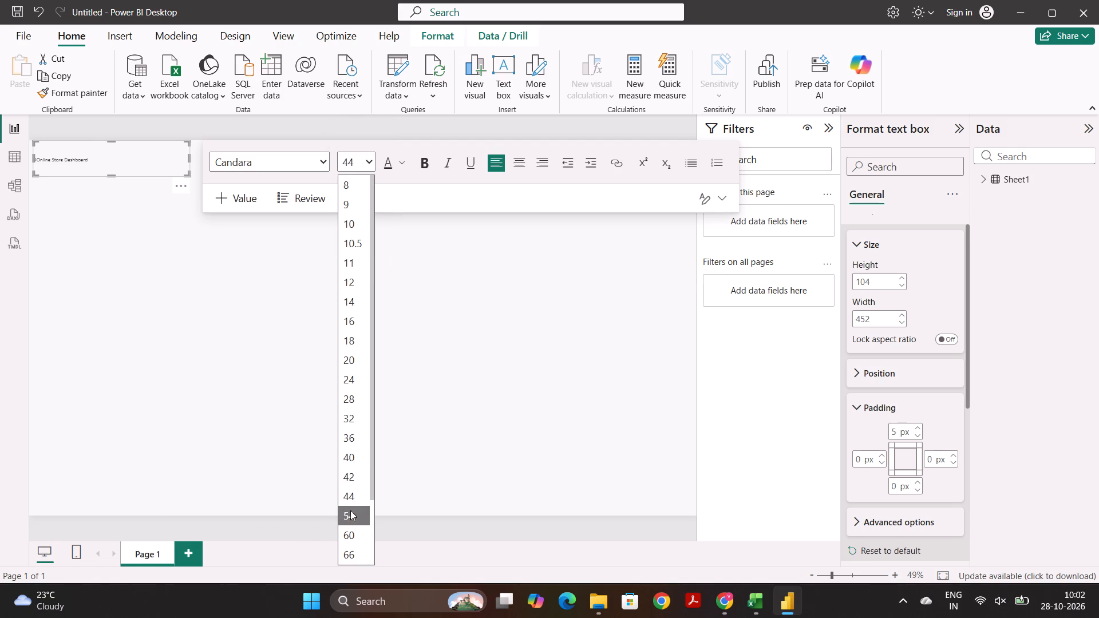
pyautogui.click(349, 516)
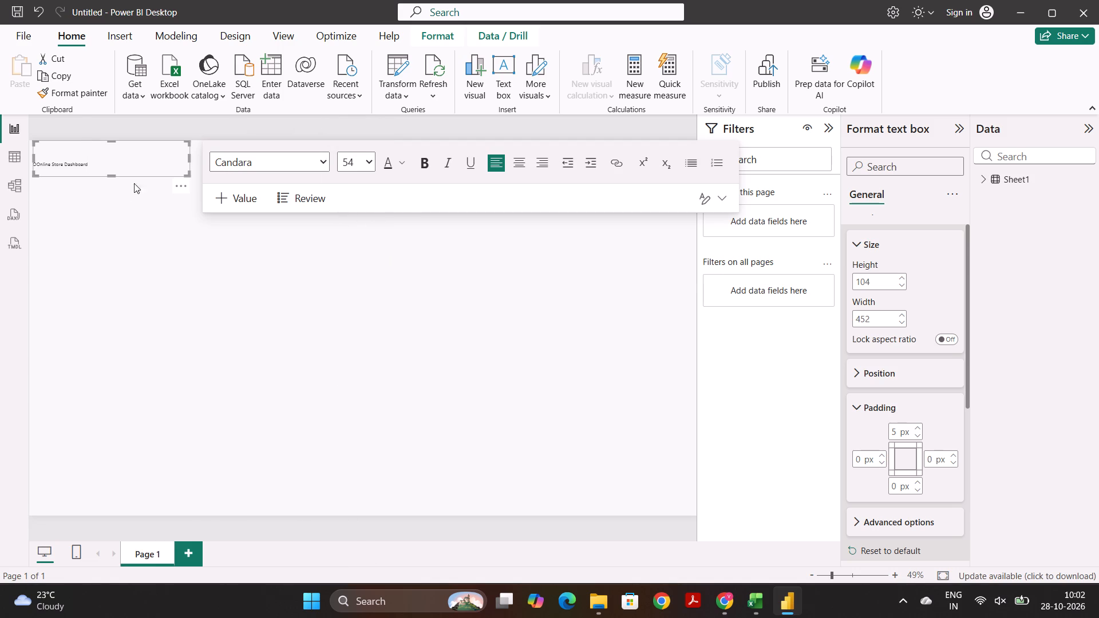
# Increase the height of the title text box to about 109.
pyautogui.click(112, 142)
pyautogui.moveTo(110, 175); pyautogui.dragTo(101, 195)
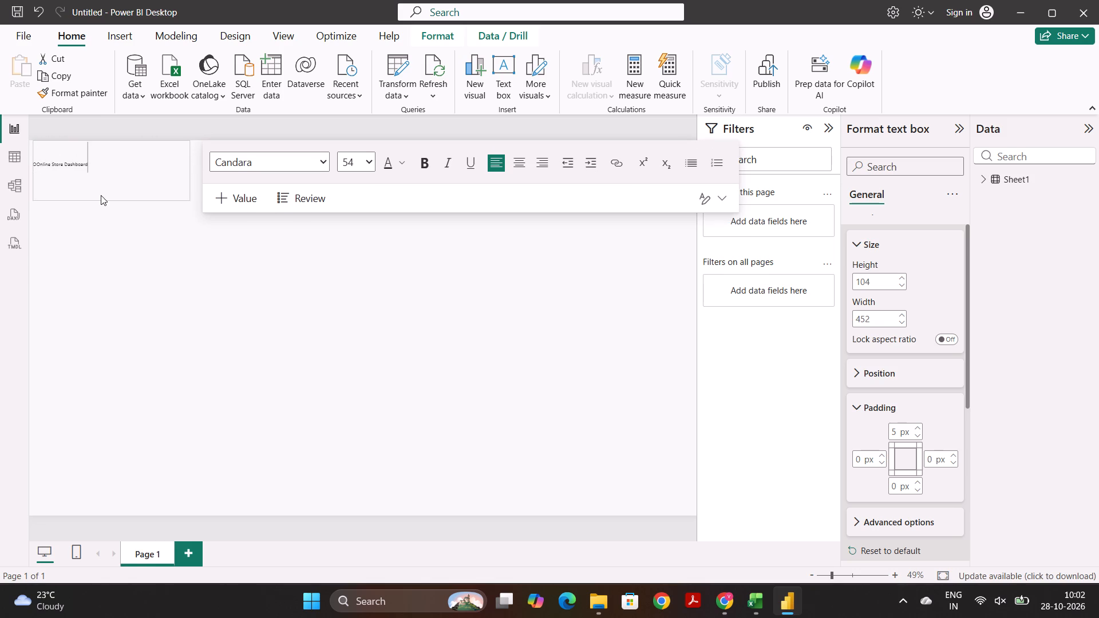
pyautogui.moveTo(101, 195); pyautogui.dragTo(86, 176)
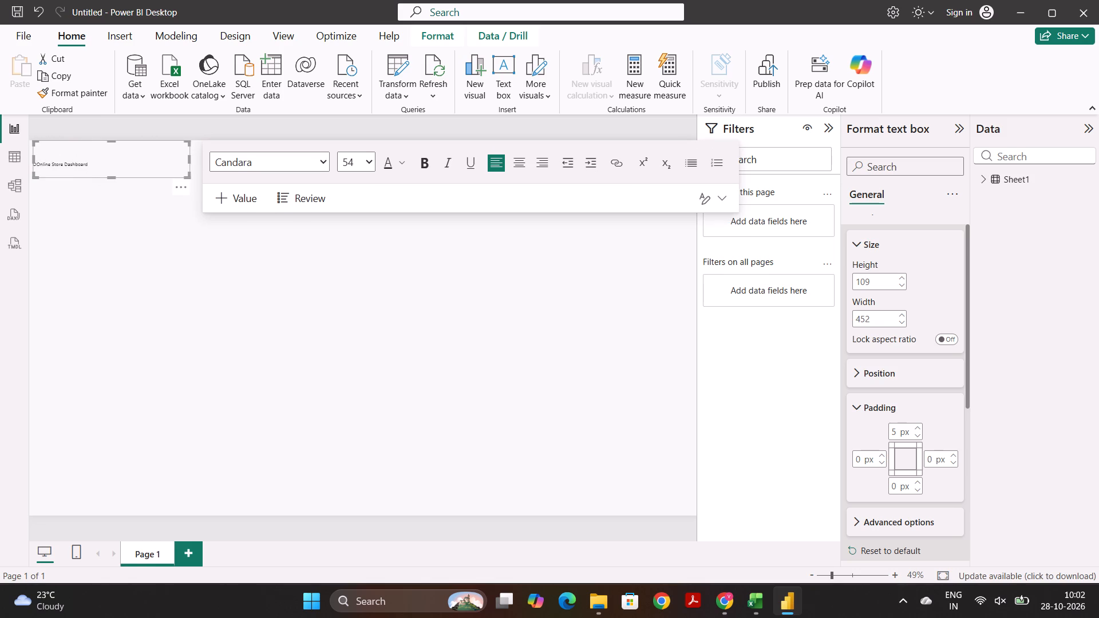
# Delete the duplicate letter O at the start of the dashboard title.
pyautogui.click(37, 165)
pyautogui.press('BackSpace')
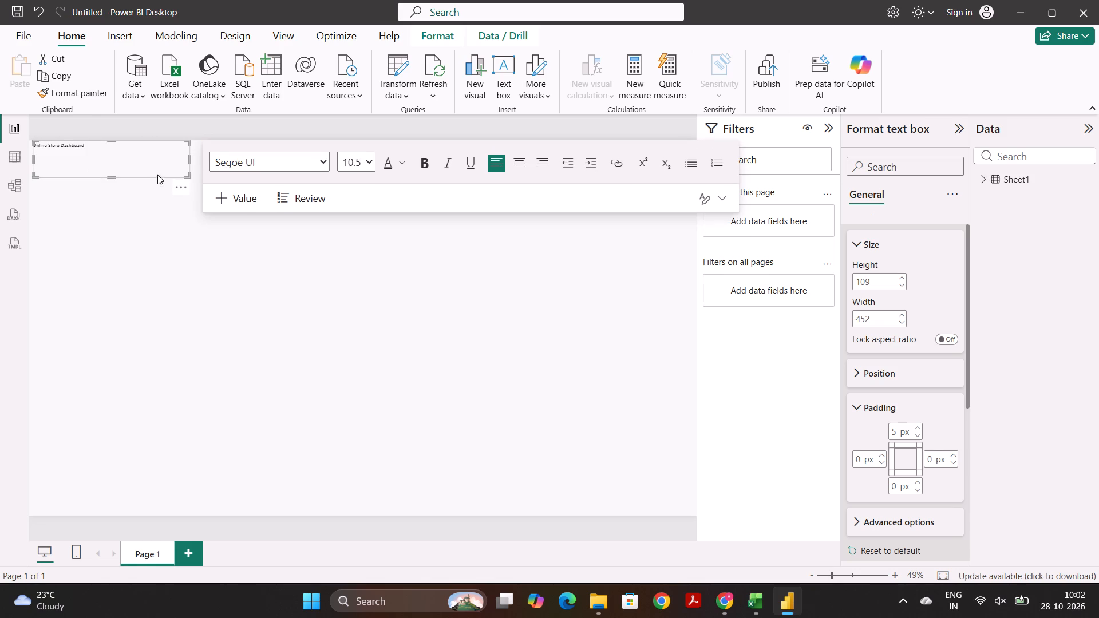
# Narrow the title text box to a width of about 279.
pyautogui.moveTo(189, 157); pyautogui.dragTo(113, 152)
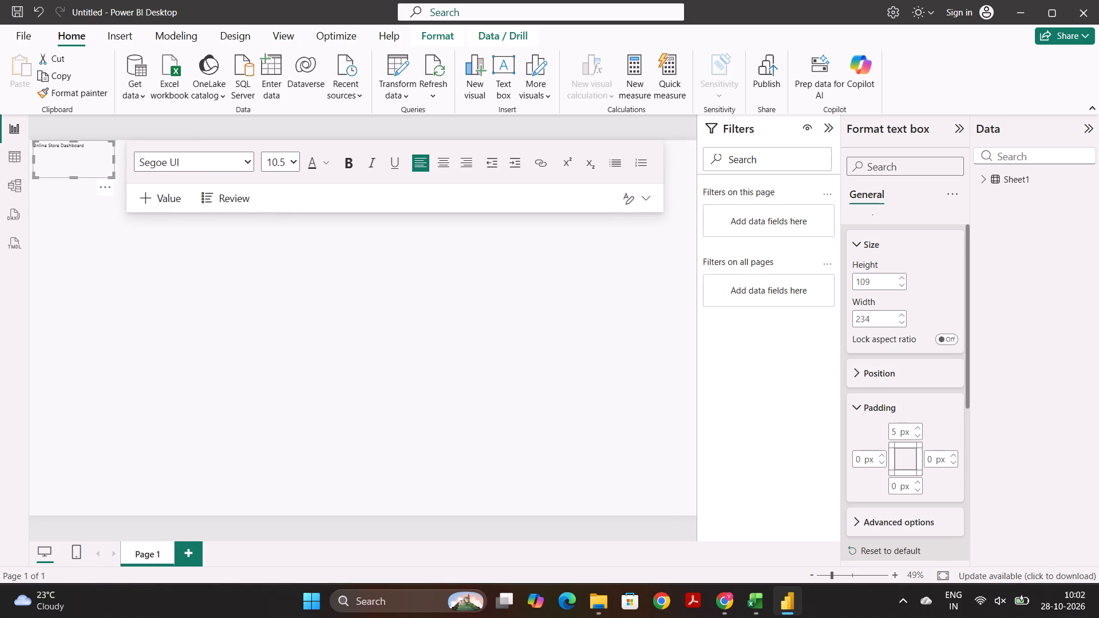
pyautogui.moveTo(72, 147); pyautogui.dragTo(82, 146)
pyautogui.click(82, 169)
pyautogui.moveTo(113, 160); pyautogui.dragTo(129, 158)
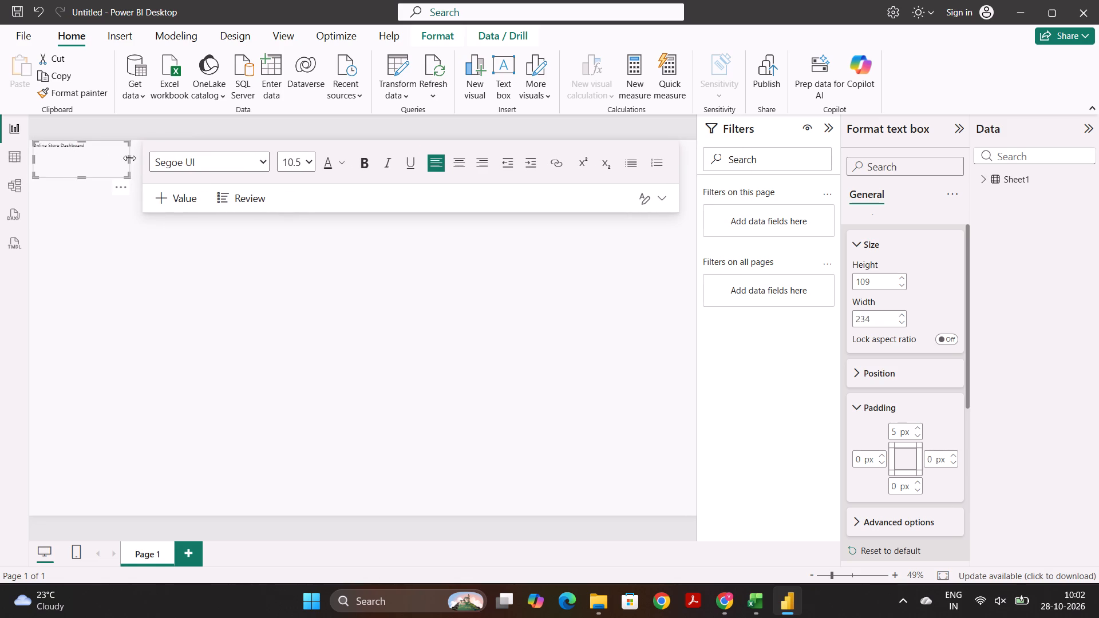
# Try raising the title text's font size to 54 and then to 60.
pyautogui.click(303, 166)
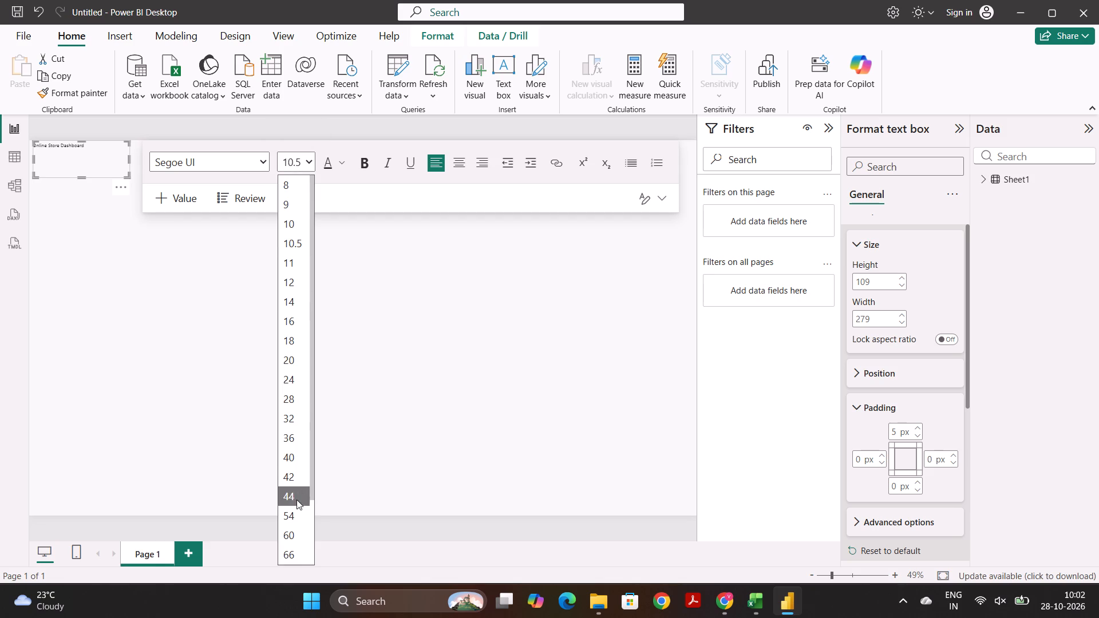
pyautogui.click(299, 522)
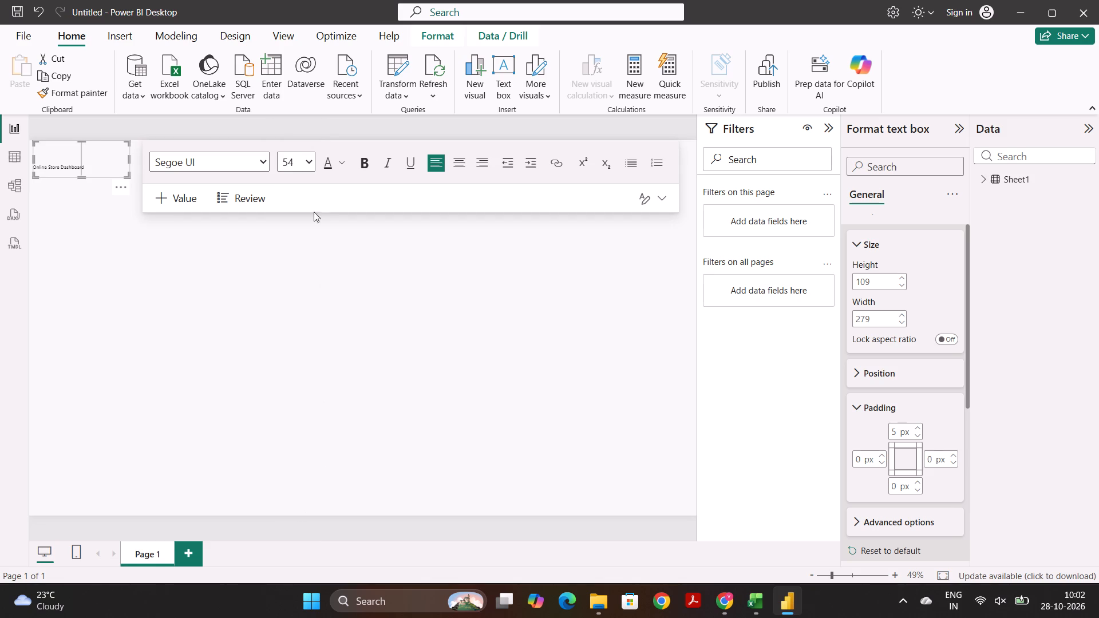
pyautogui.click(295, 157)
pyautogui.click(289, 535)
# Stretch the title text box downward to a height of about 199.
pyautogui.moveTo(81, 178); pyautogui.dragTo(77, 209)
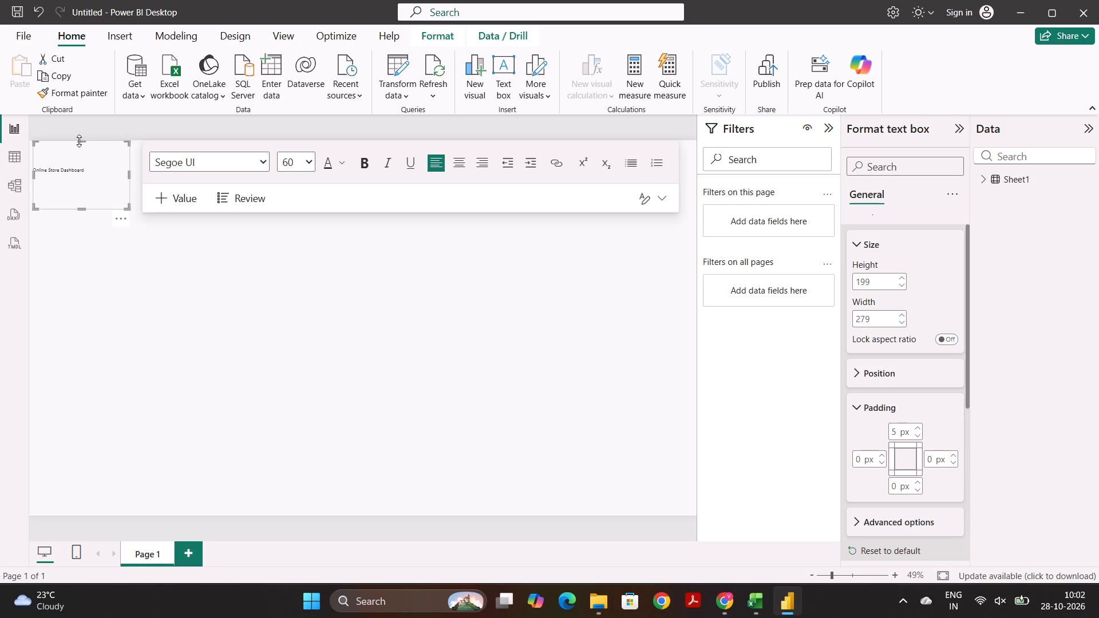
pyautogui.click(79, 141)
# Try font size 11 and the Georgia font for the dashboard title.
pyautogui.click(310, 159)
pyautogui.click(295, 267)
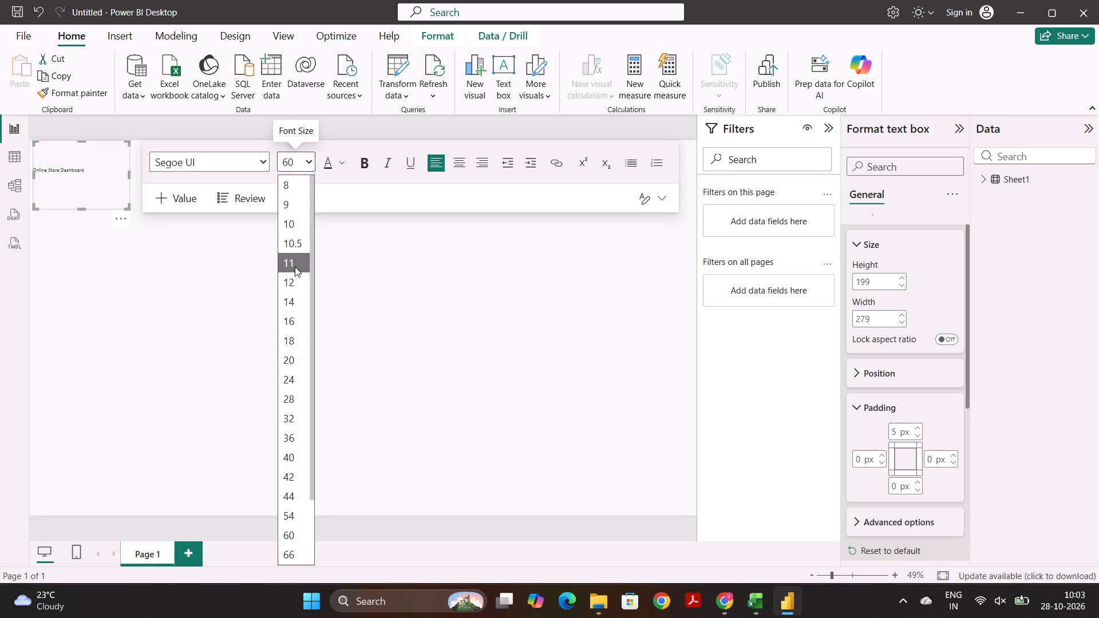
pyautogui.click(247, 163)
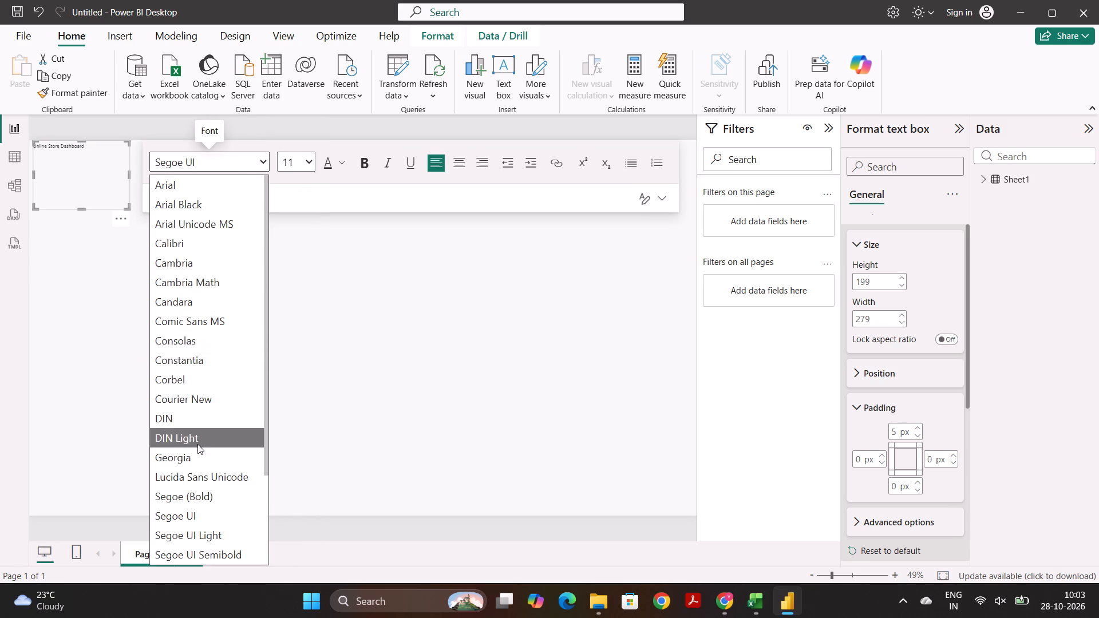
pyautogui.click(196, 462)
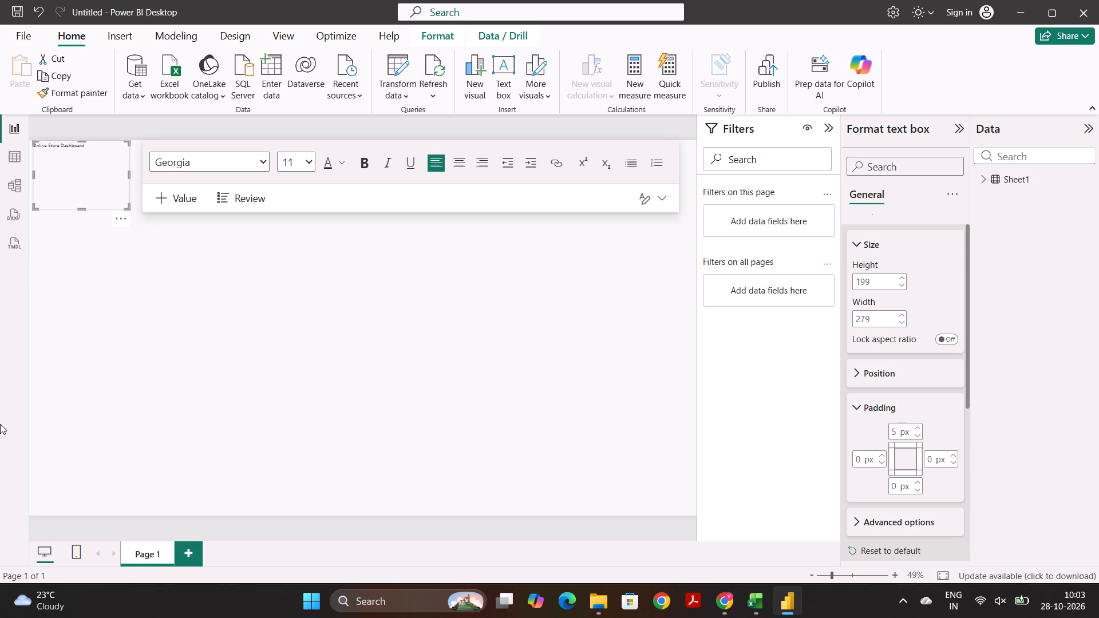
# Select the whole title text and increase its font size, trying 20 before settling on 24.
pyautogui.click(83, 151)
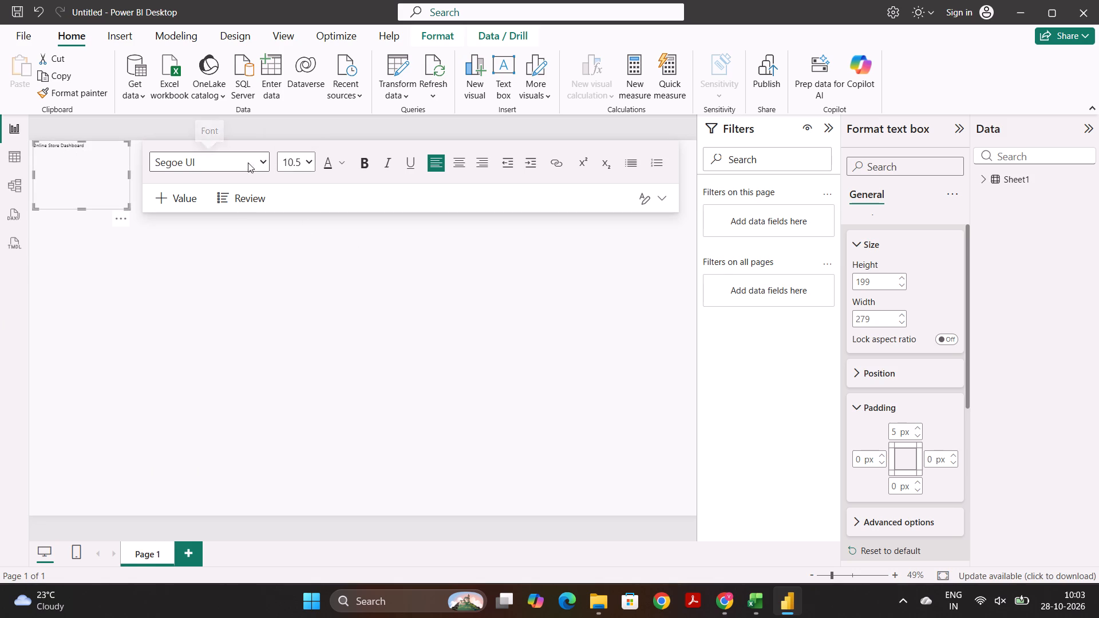
pyautogui.scroll(-1, 14, 185)
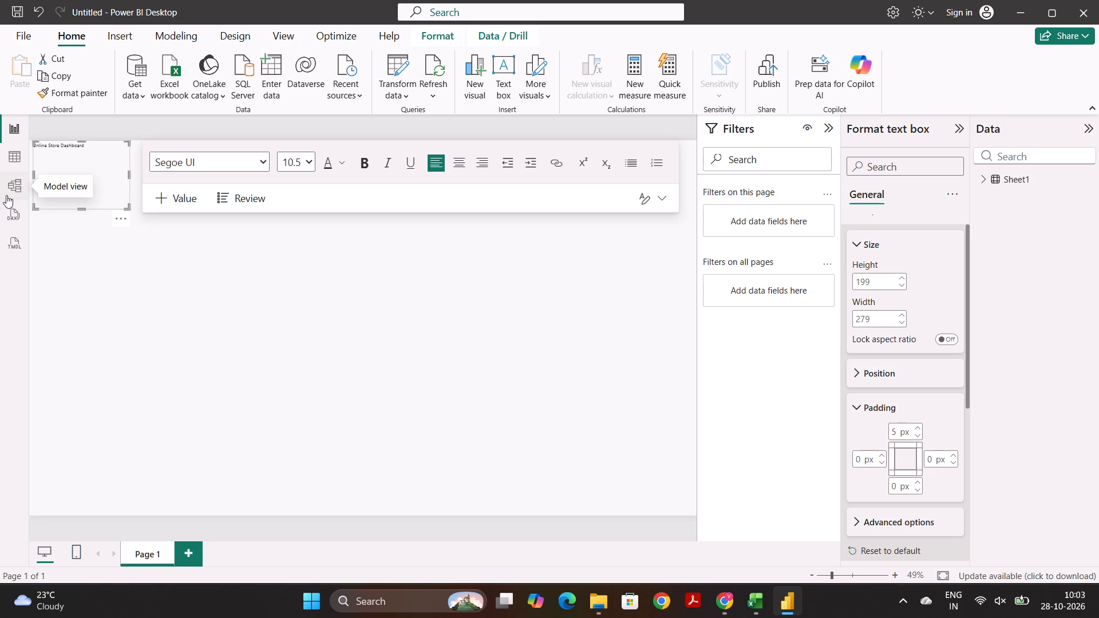
pyautogui.moveTo(84, 146); pyautogui.dragTo(15, 144)
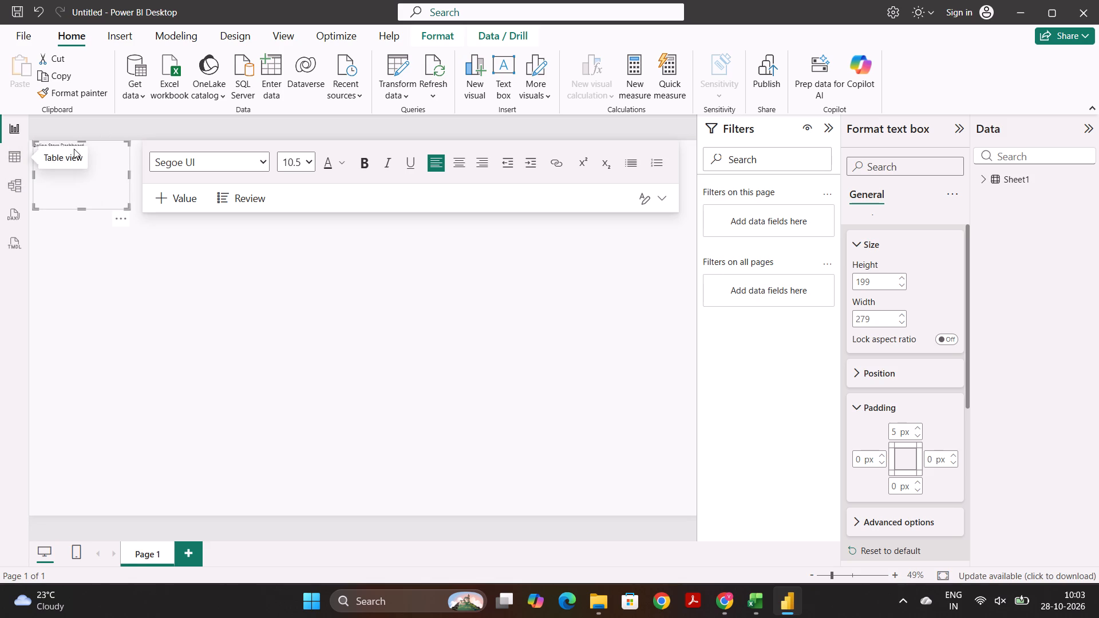
pyautogui.click(100, 144)
pyautogui.moveTo(98, 145); pyautogui.dragTo(27, 133)
pyautogui.click(302, 160)
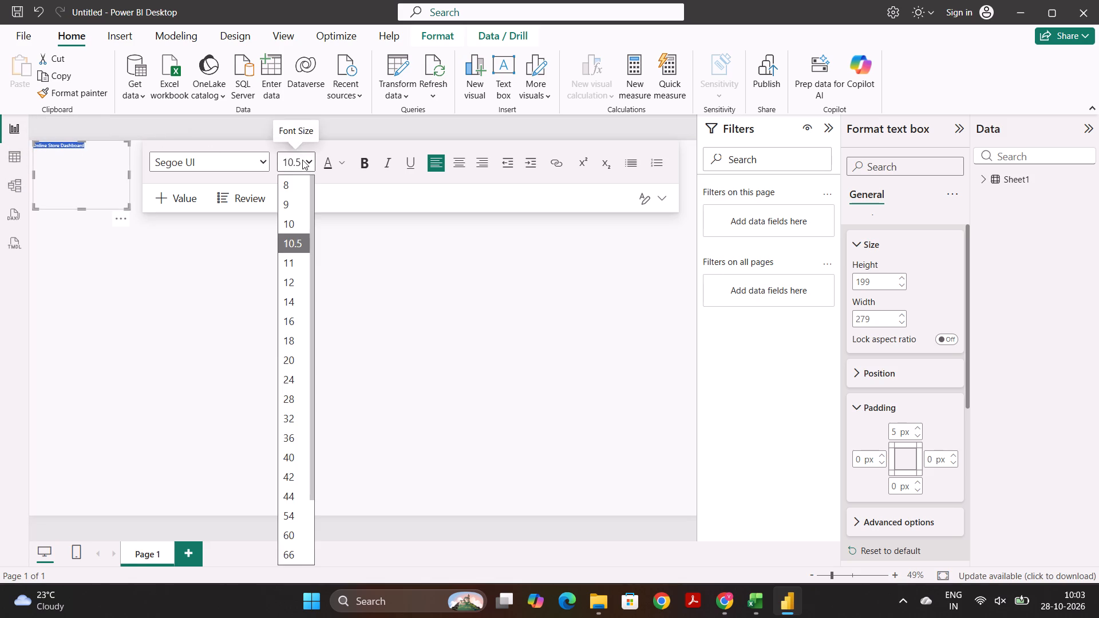
pyautogui.click(292, 362)
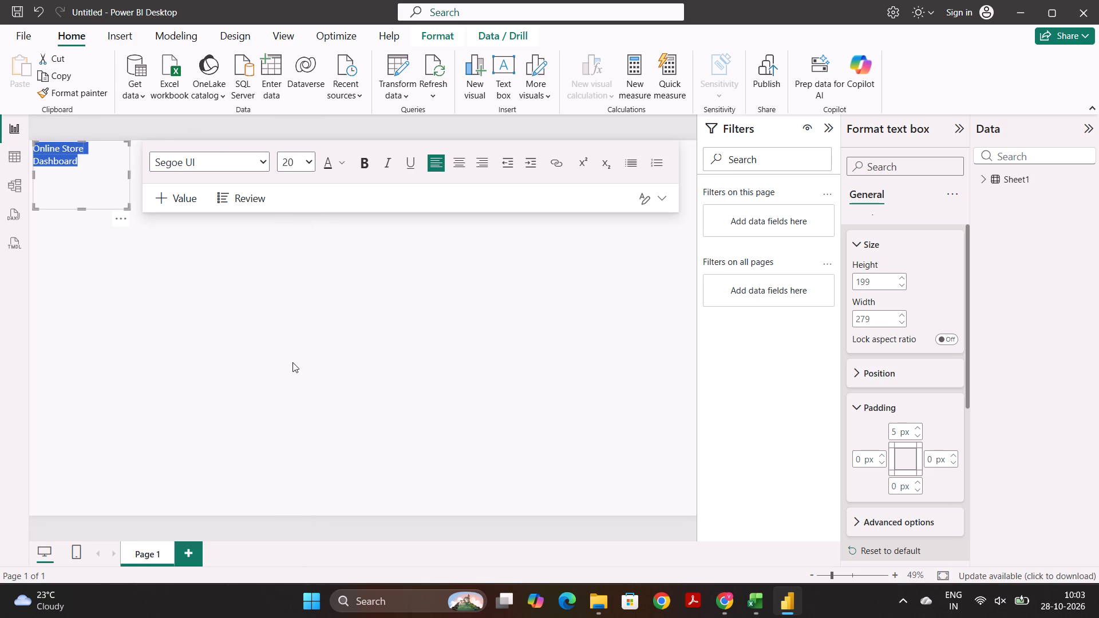
pyautogui.click(310, 163)
pyautogui.click(297, 380)
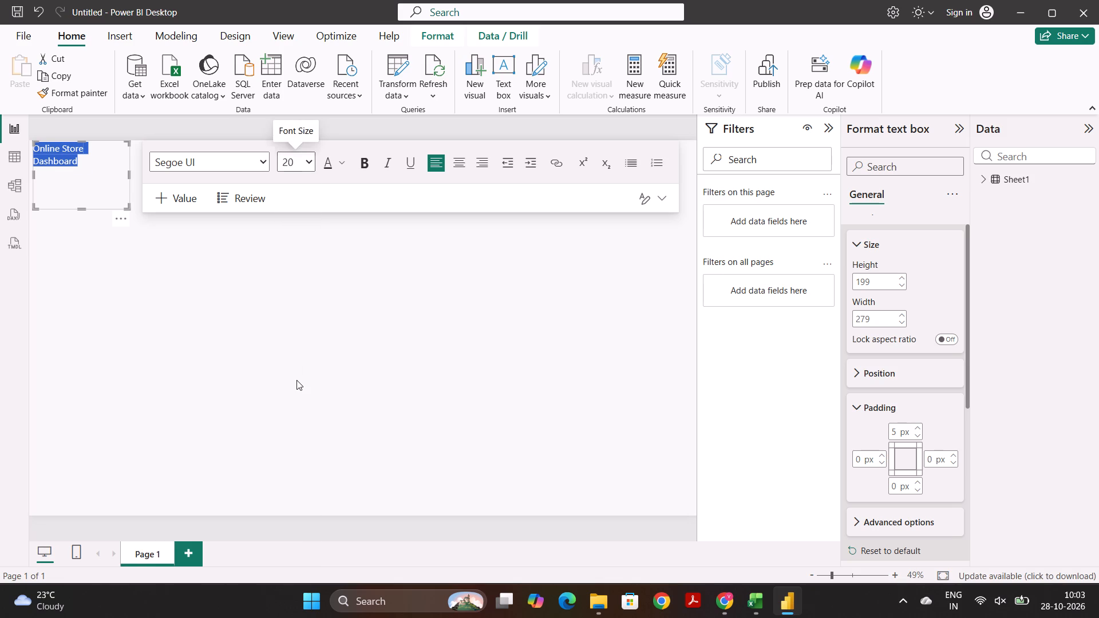
# Resize the title text box to about 399 wide and 129 high so the title fits on one line.
pyautogui.moveTo(128, 173); pyautogui.dragTo(170, 173)
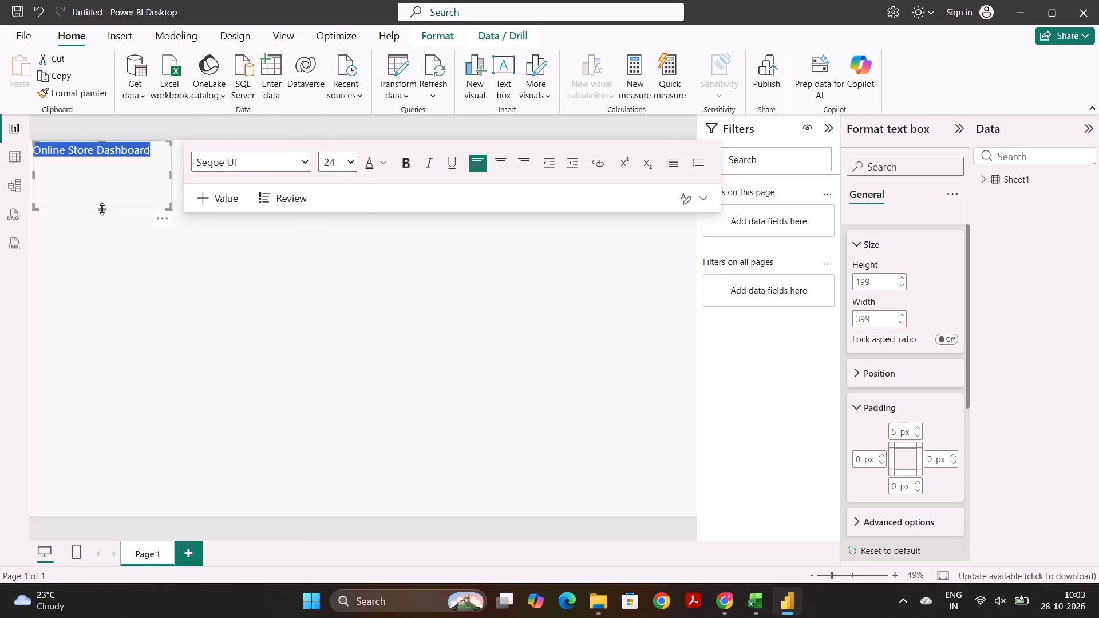
pyautogui.moveTo(102, 209); pyautogui.dragTo(101, 184)
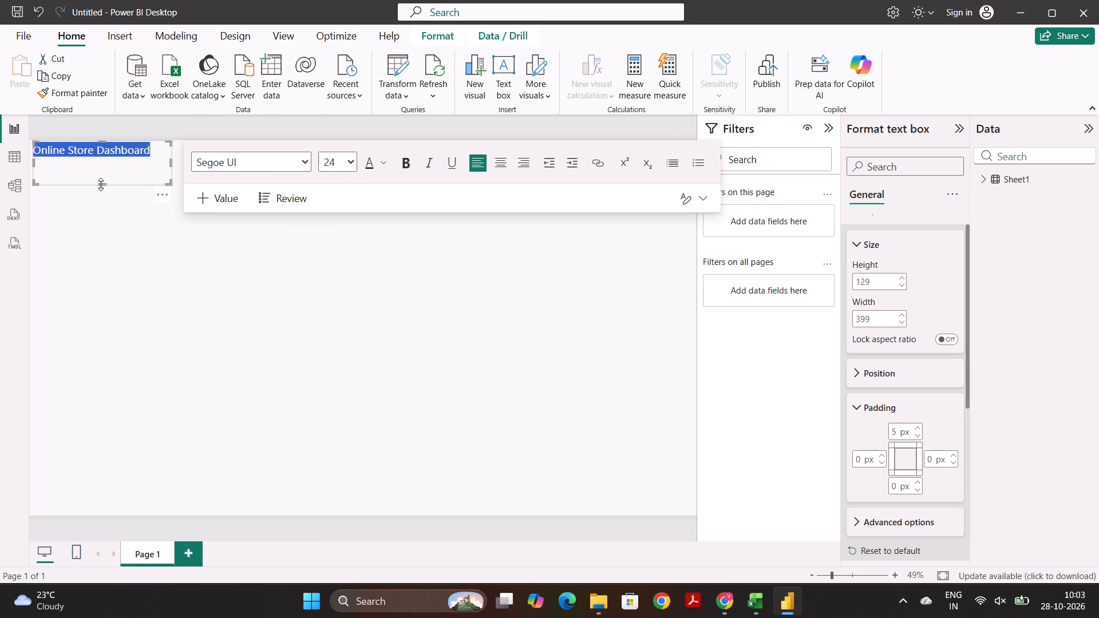
pyautogui.click(127, 161)
pyautogui.click(157, 149)
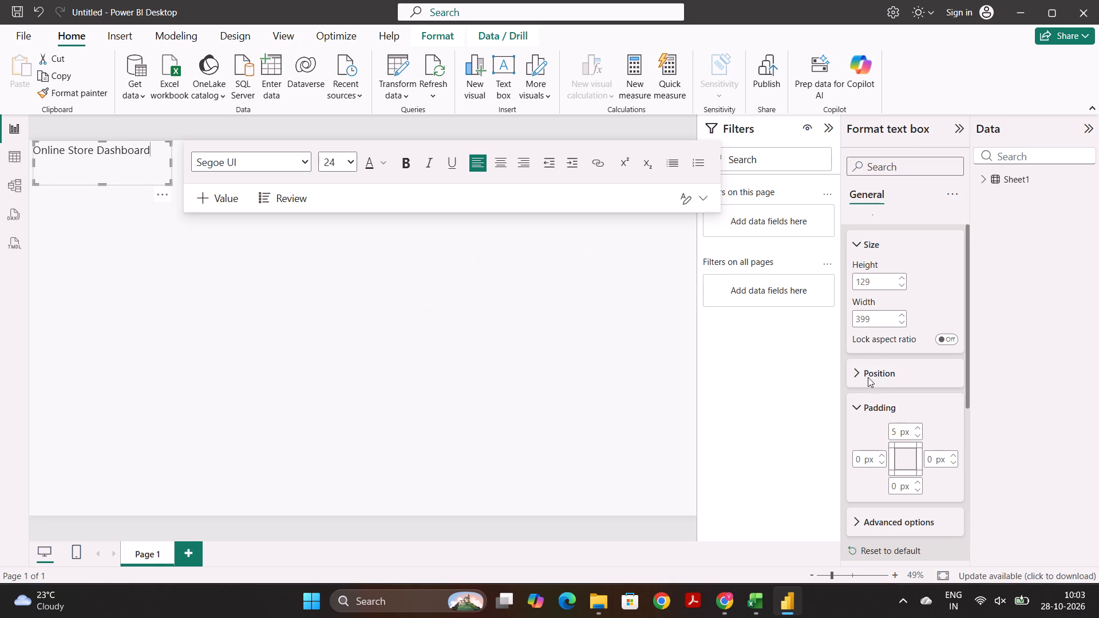
# Look through the title text box's formatting options, collapsing the Properties section.
pyautogui.scroll(-6, 914, 477)
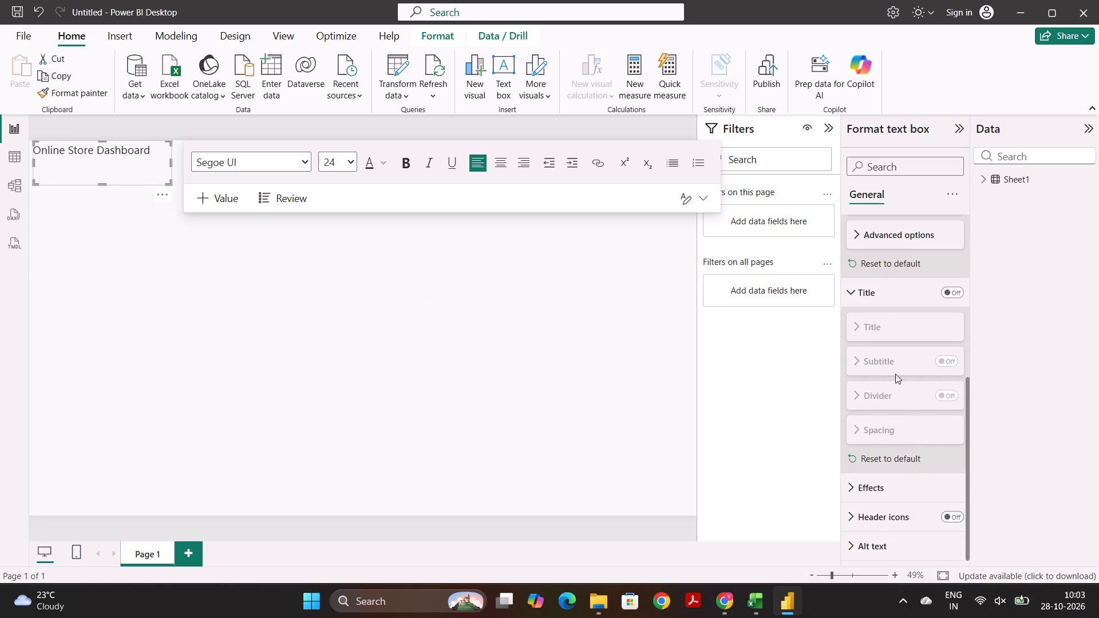
pyautogui.scroll(2, 829, 343)
pyautogui.scroll(2, 915, 338)
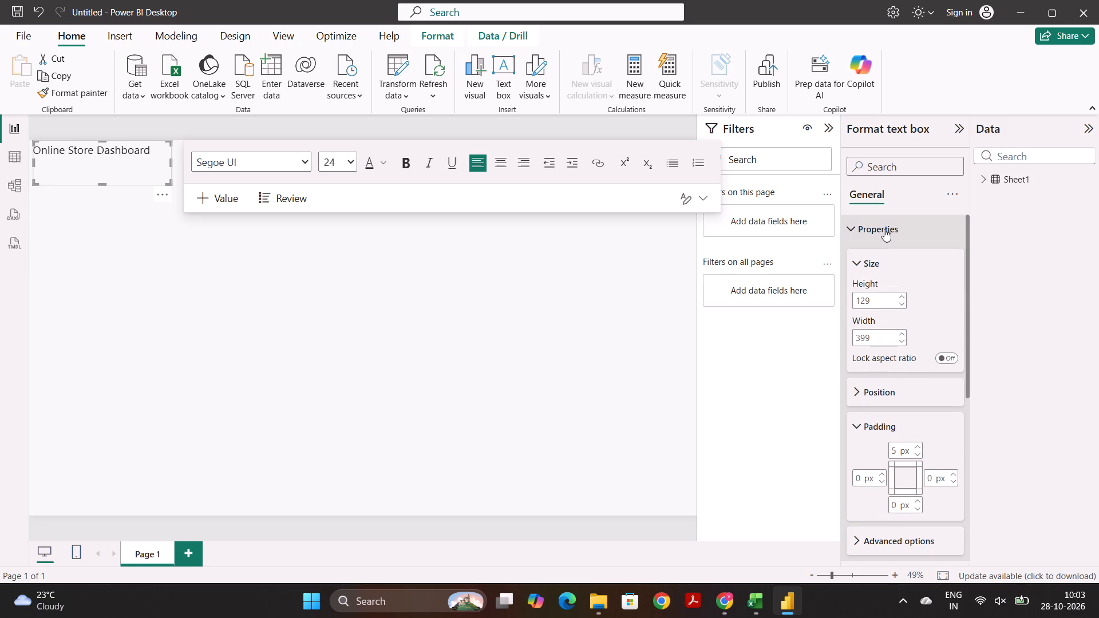
pyautogui.click(853, 226)
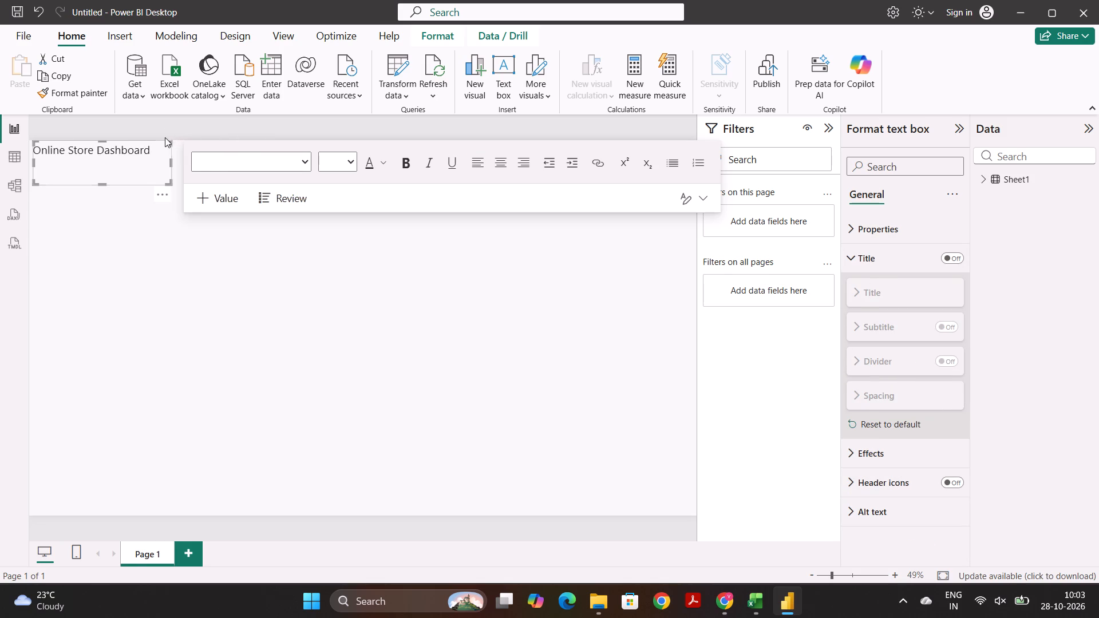
pyautogui.moveTo(154, 153); pyautogui.dragTo(27, 145)
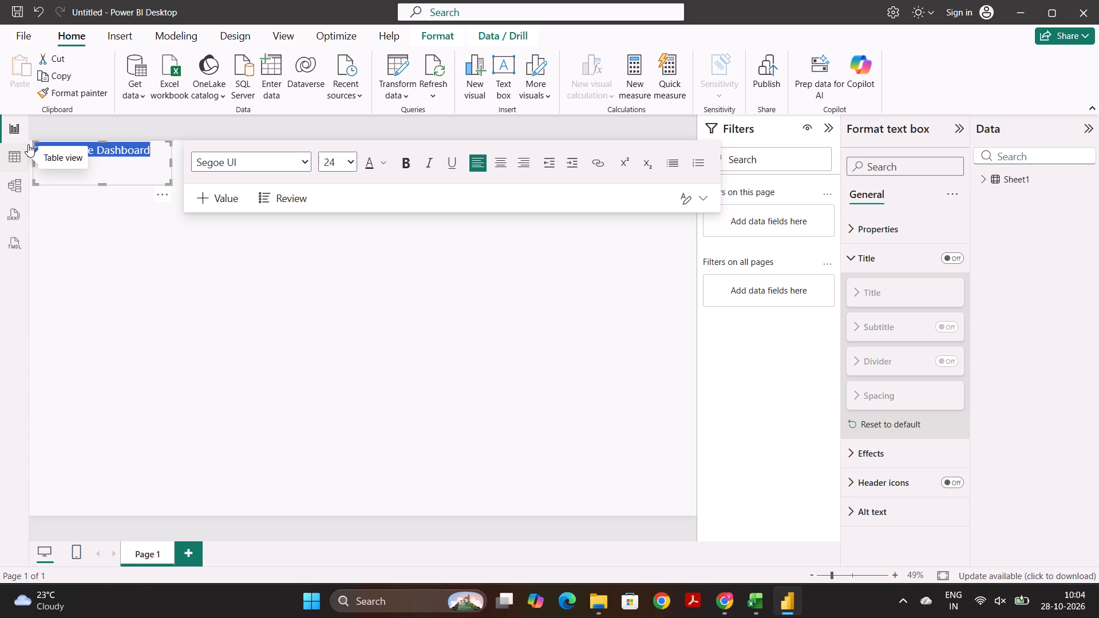
pyautogui.click(255, 355)
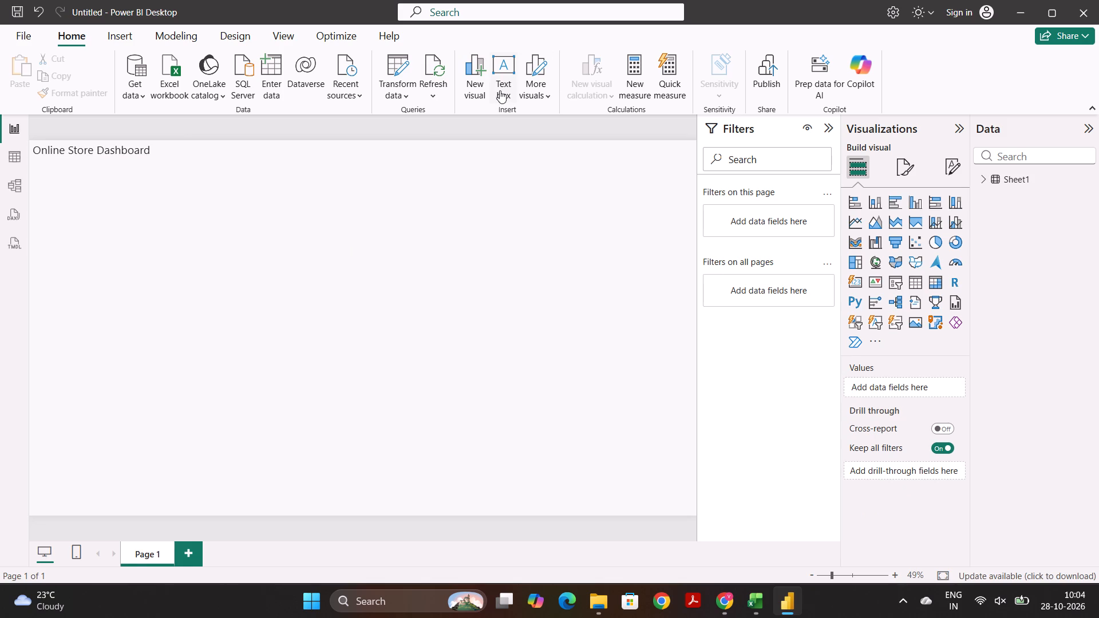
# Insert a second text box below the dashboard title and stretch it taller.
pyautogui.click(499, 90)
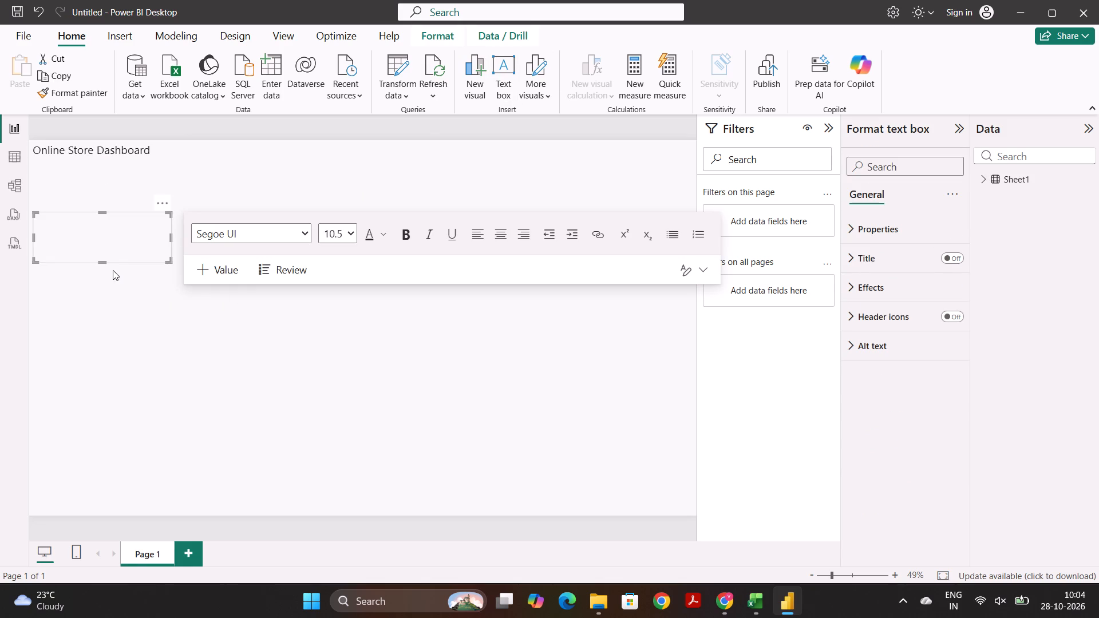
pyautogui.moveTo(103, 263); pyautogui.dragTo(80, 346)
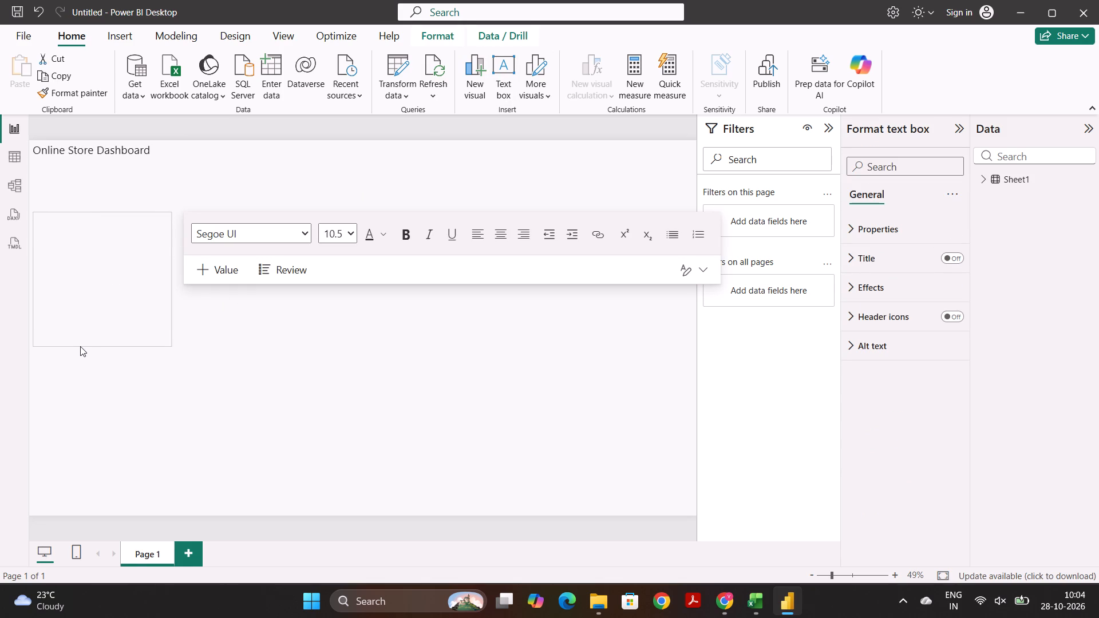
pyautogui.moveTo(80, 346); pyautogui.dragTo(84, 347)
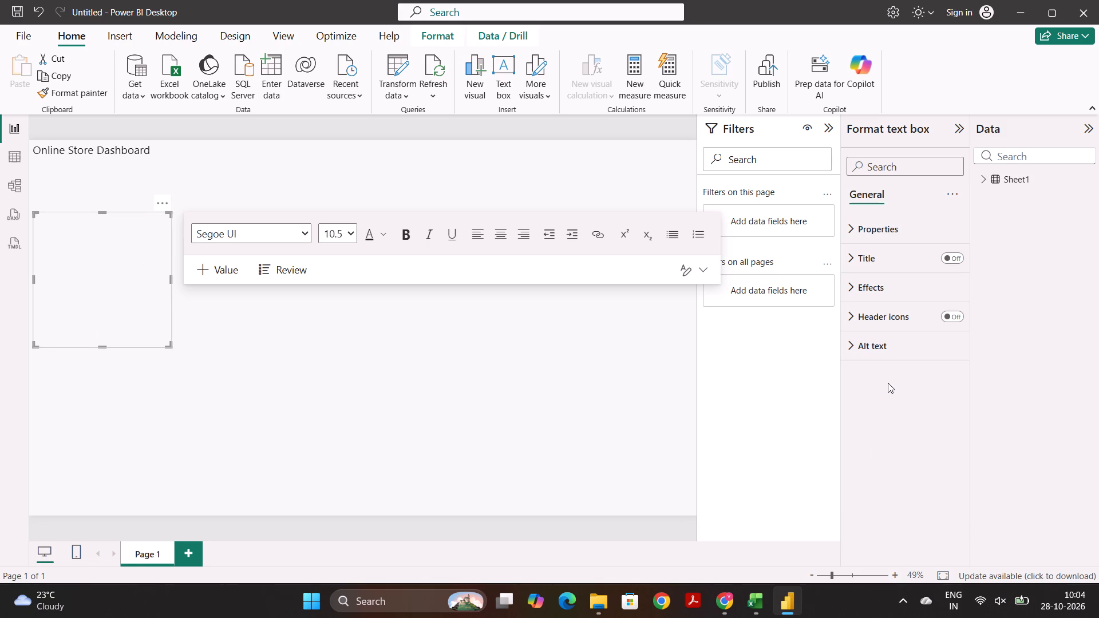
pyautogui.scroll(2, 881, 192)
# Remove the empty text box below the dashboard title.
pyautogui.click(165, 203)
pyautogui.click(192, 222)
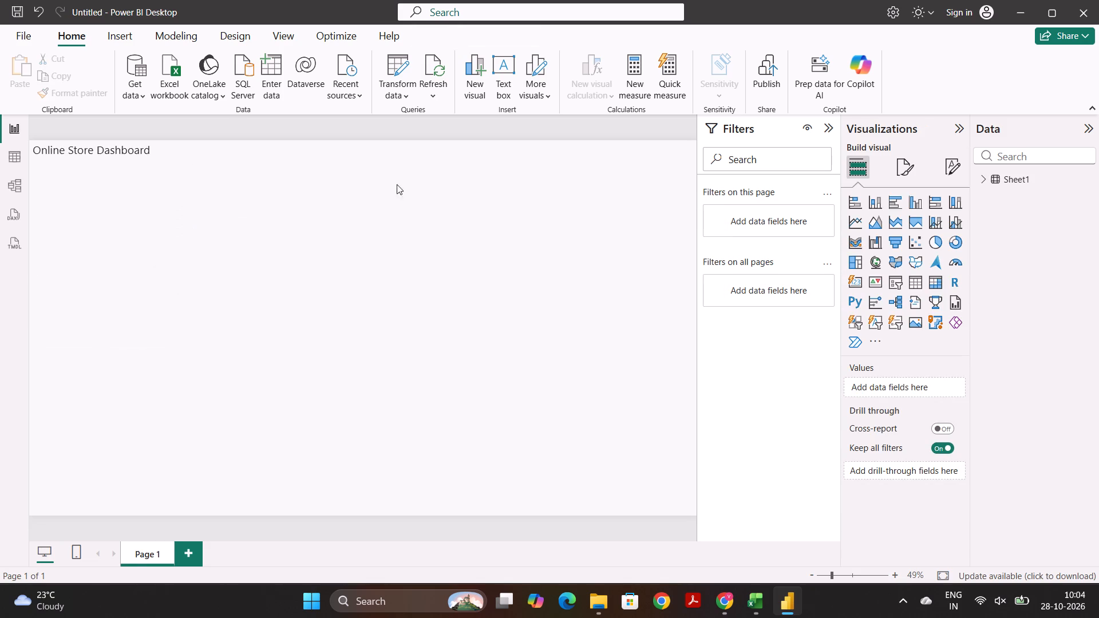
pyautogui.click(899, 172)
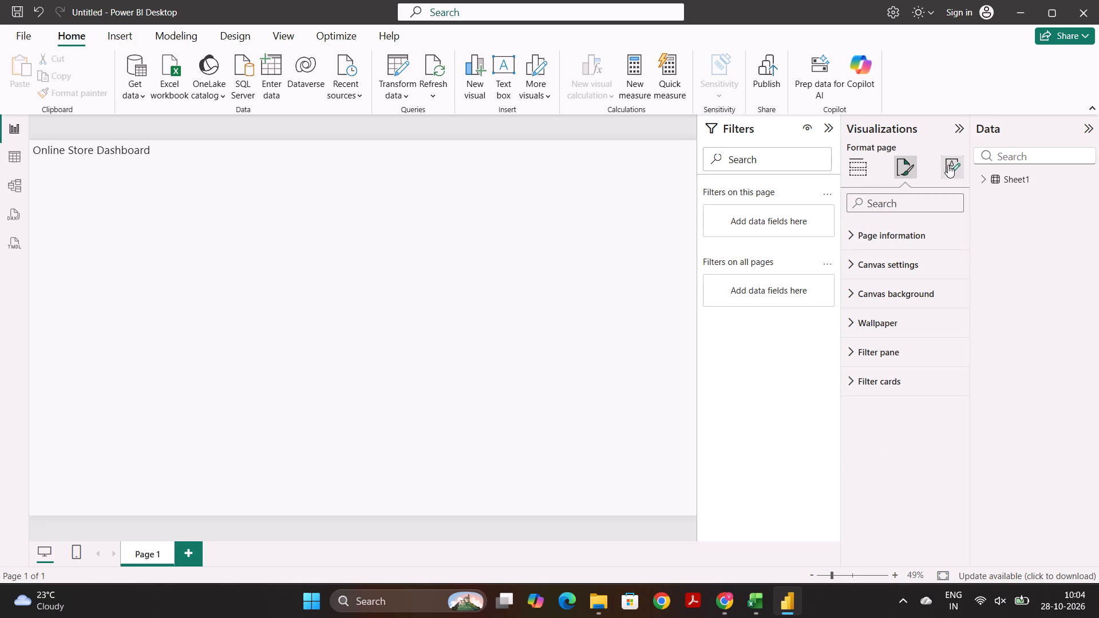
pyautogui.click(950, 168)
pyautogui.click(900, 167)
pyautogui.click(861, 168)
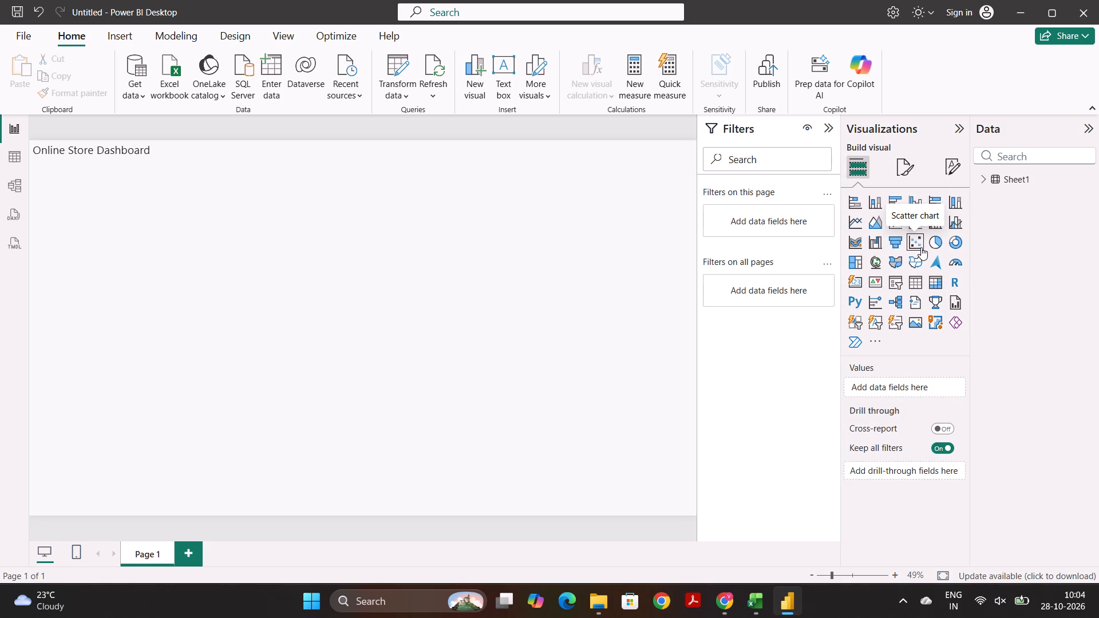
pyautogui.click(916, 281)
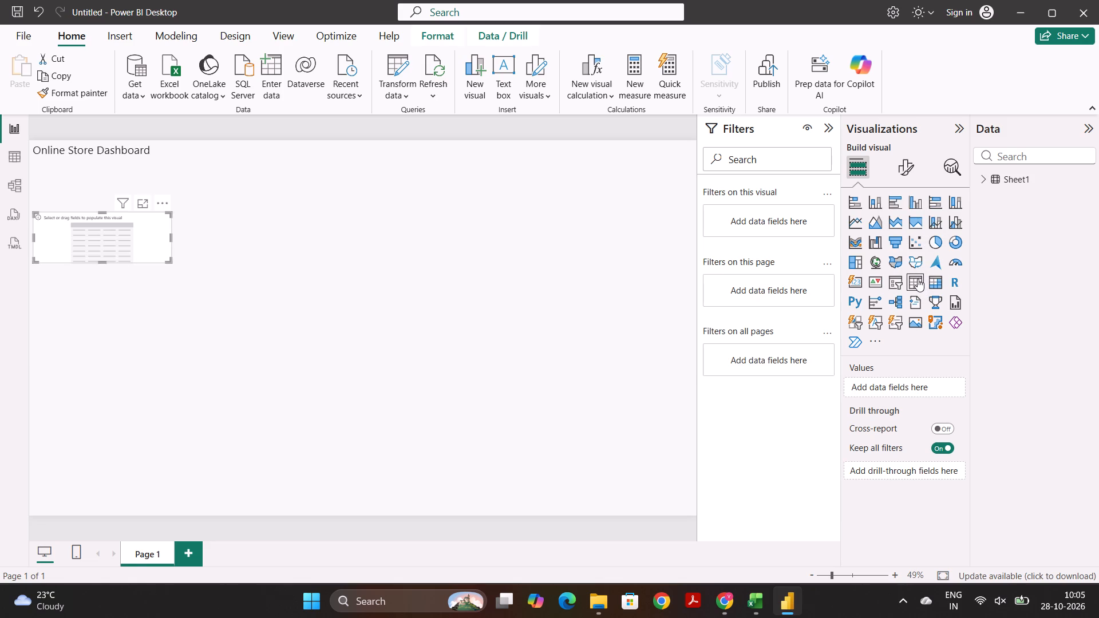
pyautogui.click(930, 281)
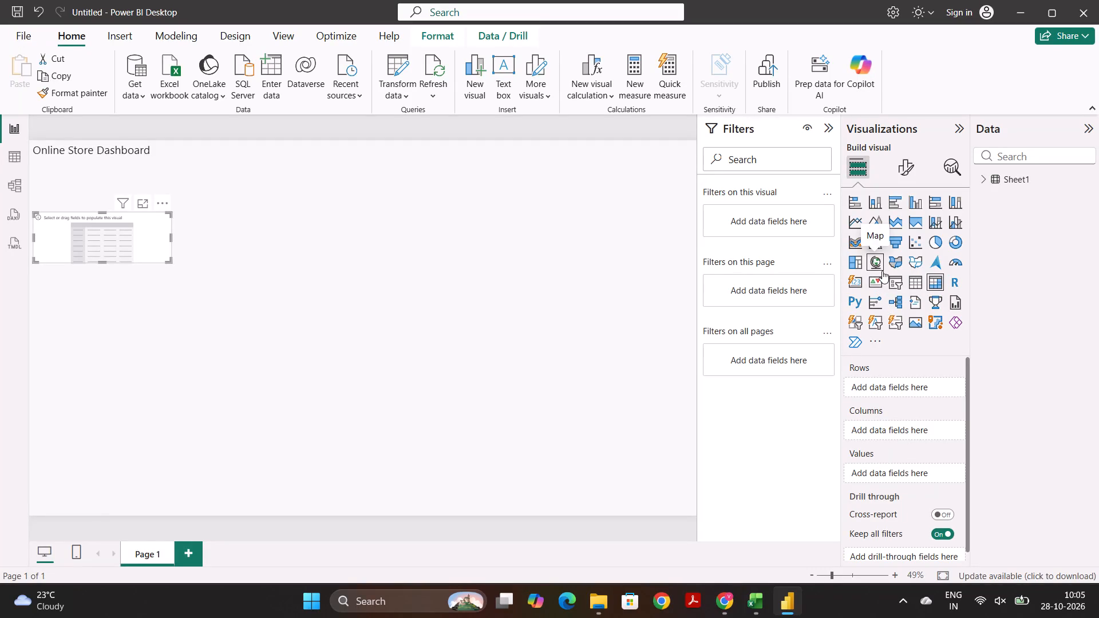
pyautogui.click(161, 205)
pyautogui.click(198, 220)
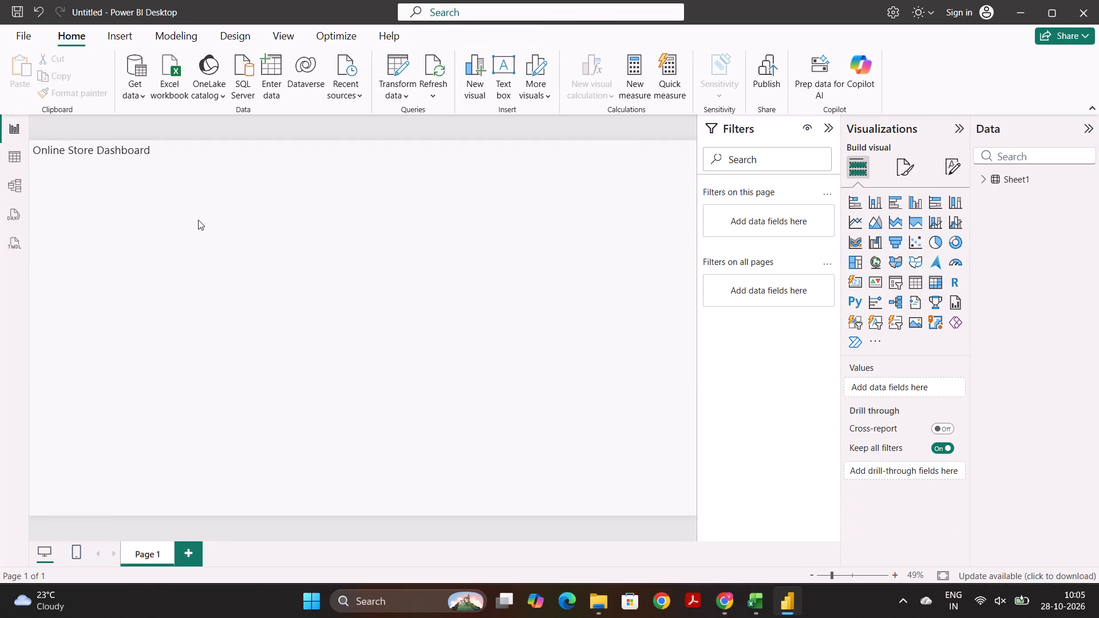
# Set the font of the Online Store Dashboard title text box to Symbol.
pyautogui.click(104, 158)
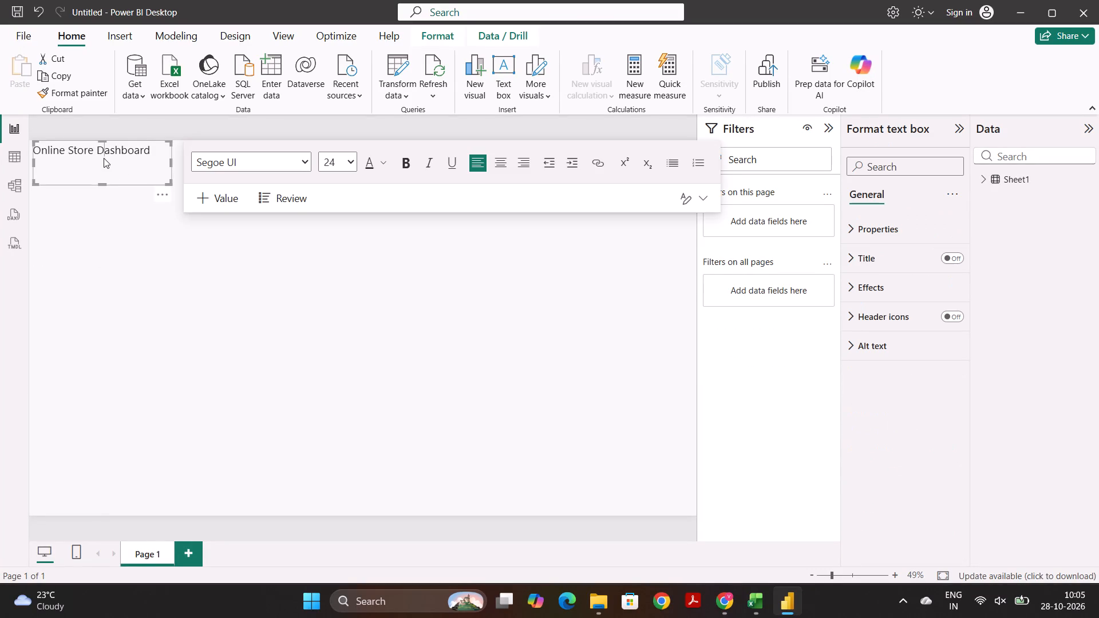
pyautogui.click(246, 165)
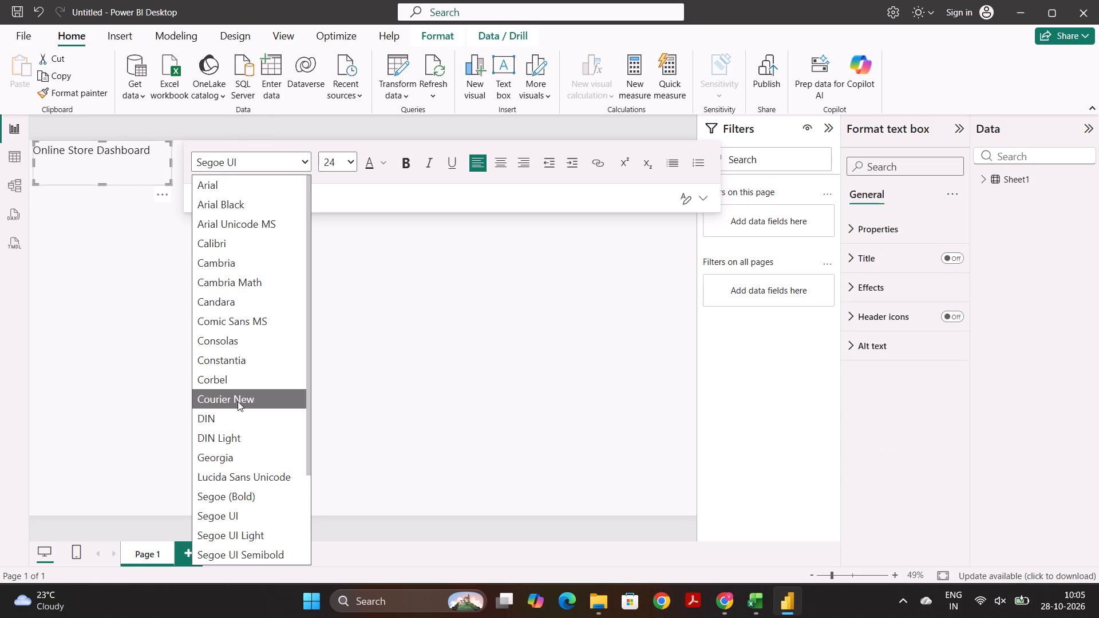
pyautogui.scroll(-4, 238, 462)
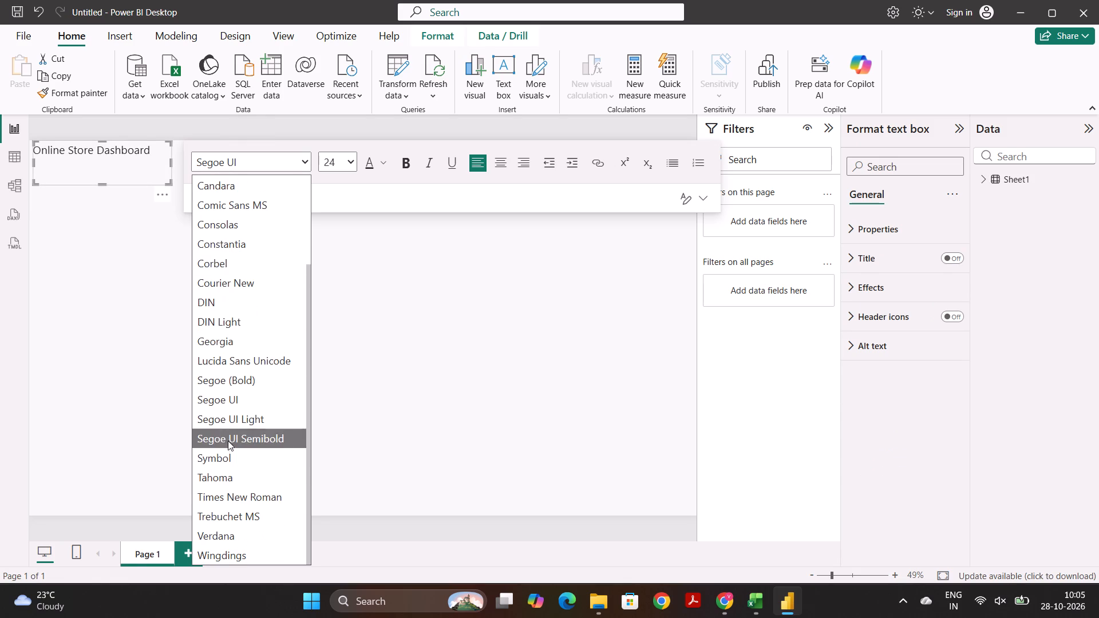
pyautogui.click(226, 461)
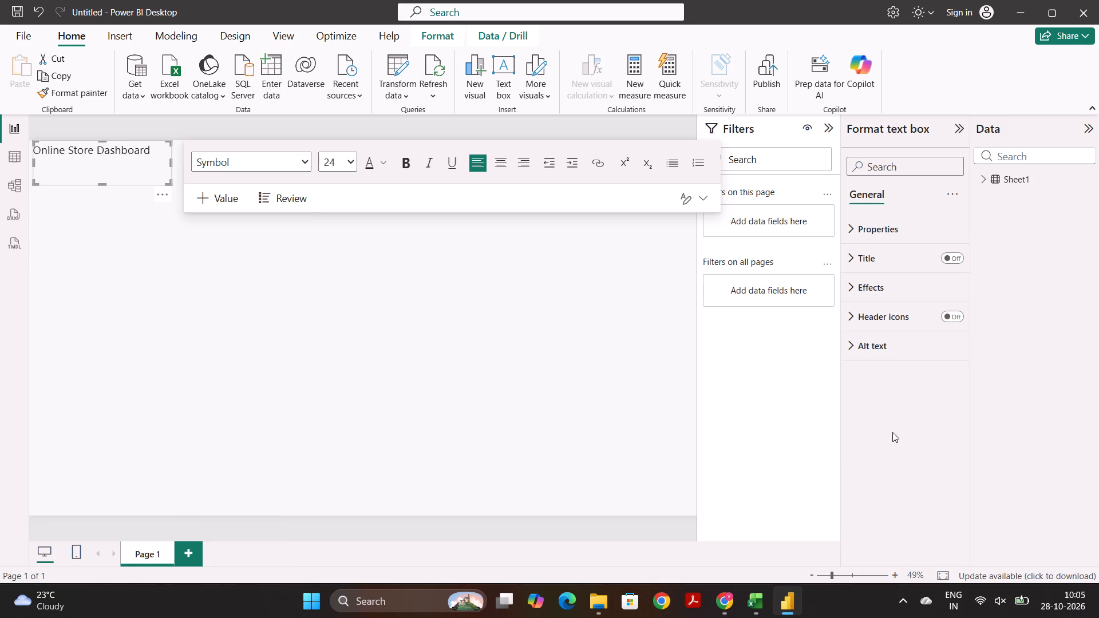
# Insert an empty text box below the dashboard title and view its dynamic value options without creating a value.
pyautogui.click(512, 93)
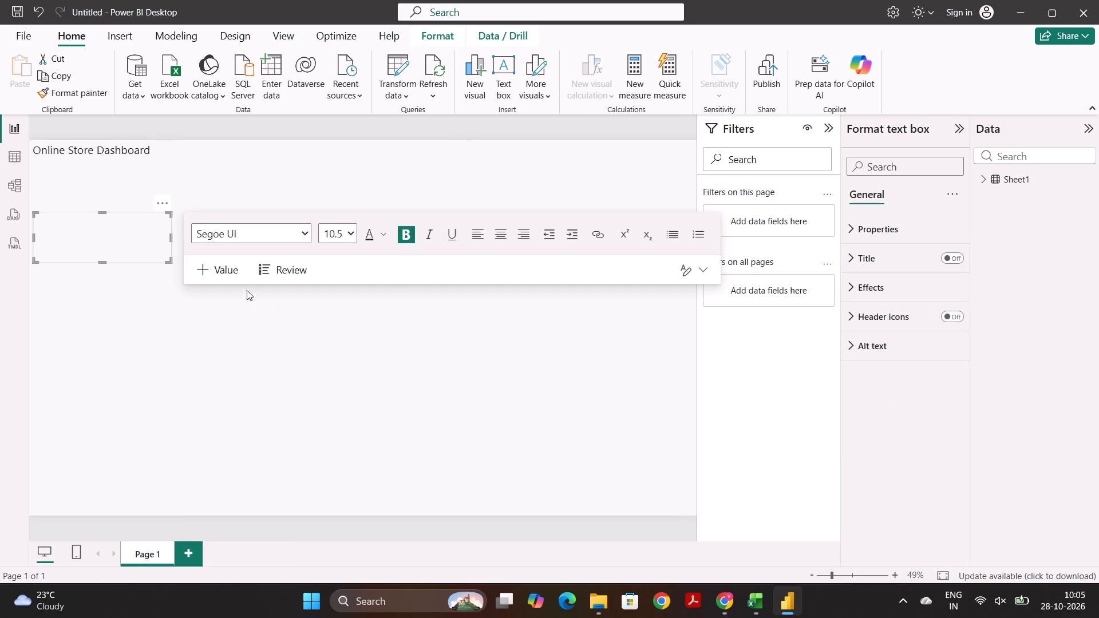
pyautogui.click(231, 271)
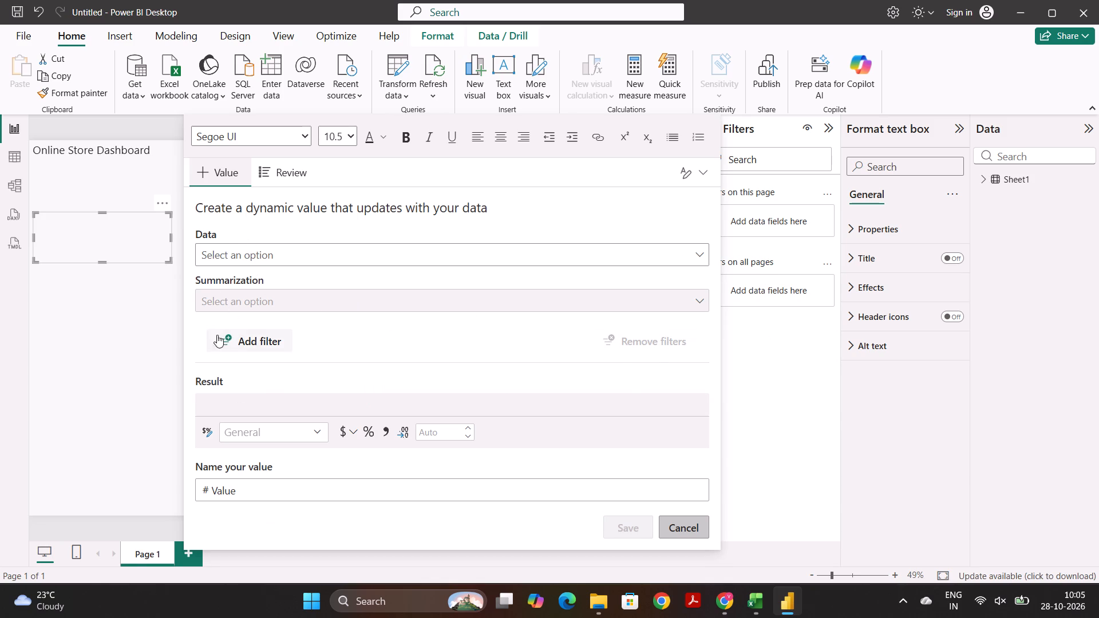
pyautogui.click(156, 345)
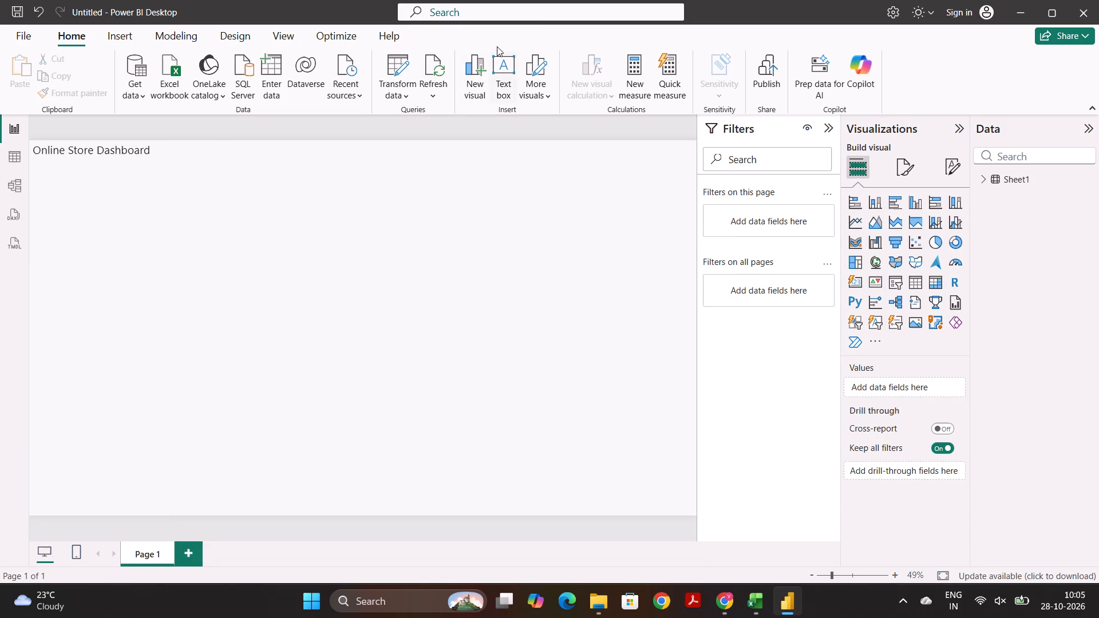
# Insert another empty text box beneath the previous one and look through its size and other property options.
pyautogui.click(509, 87)
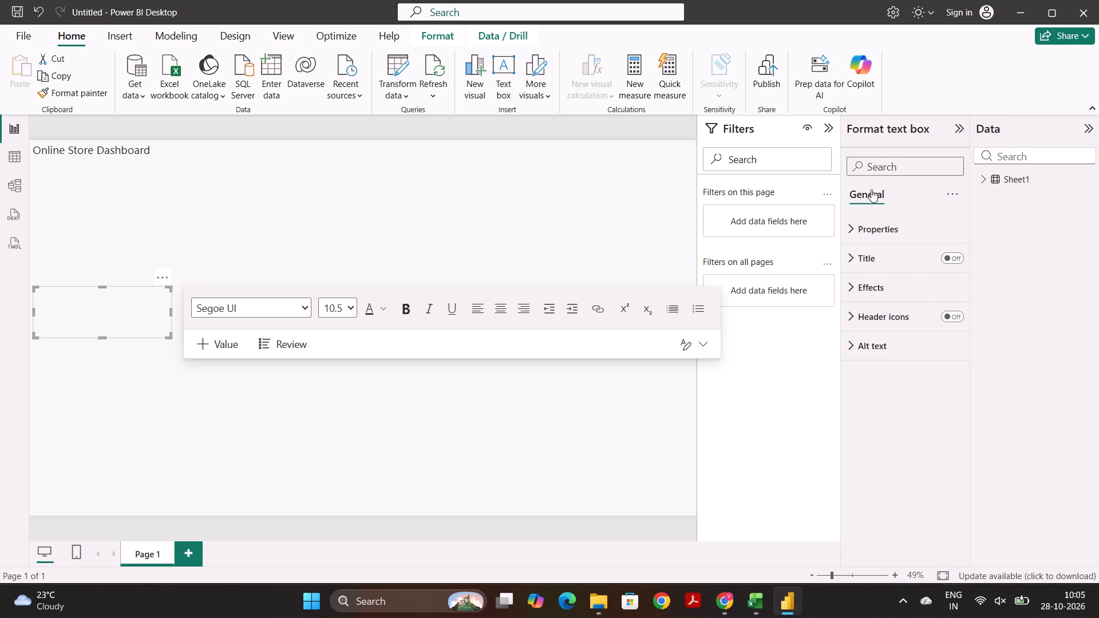
pyautogui.click(867, 233)
pyautogui.scroll(-2, 884, 322)
pyautogui.scroll(-1, 883, 468)
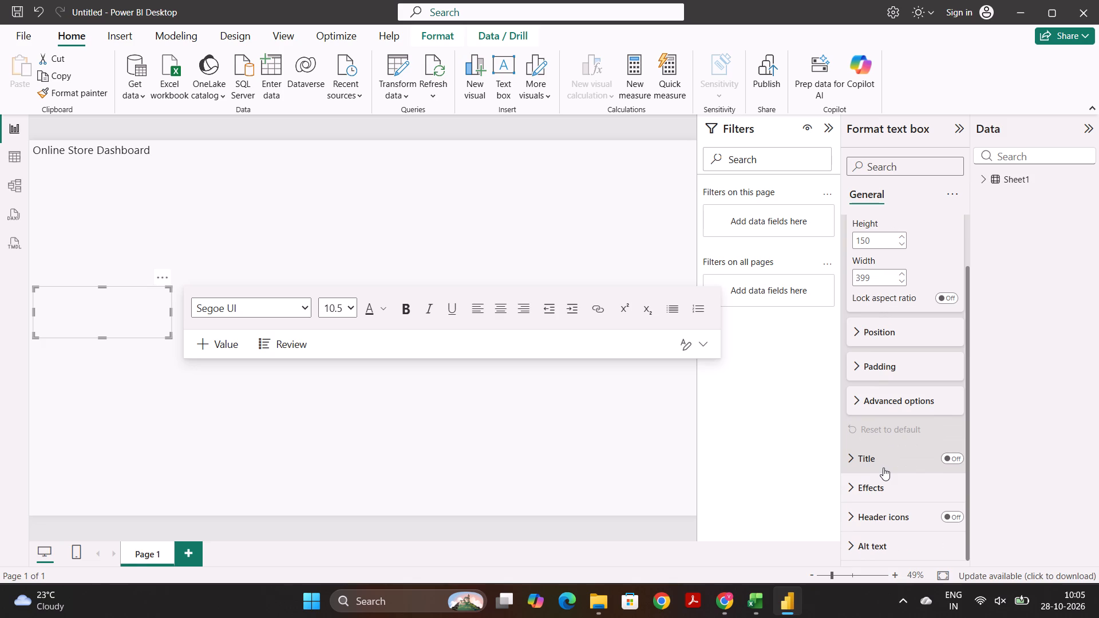
pyautogui.click(564, 253)
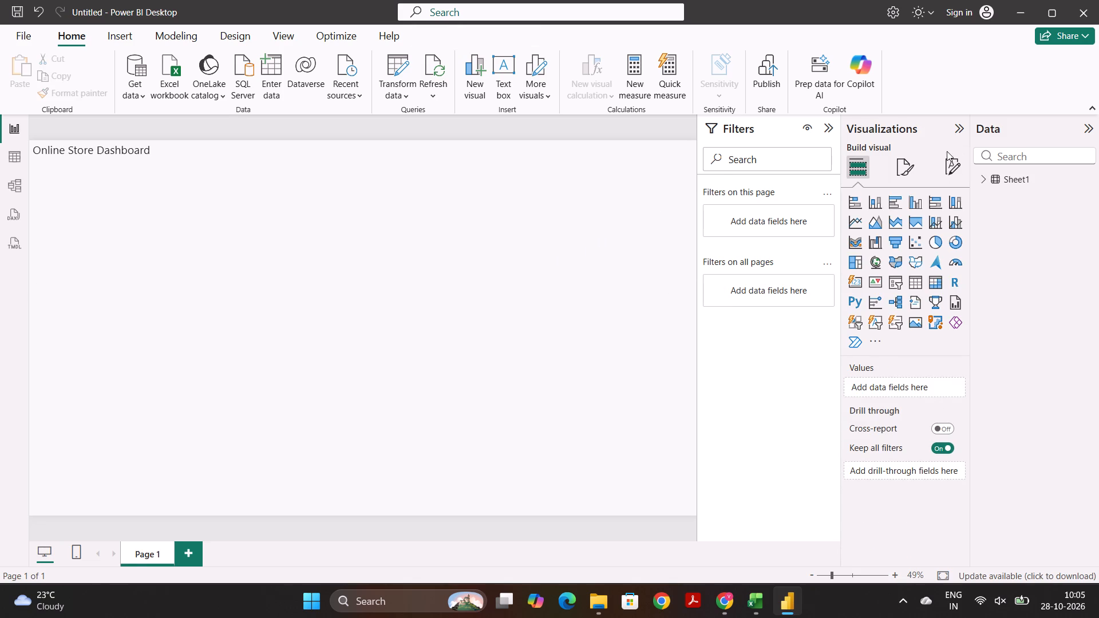
# Insert another empty text box lower on the page and stretch it to about 399 wide and 277 high.
pyautogui.click(907, 168)
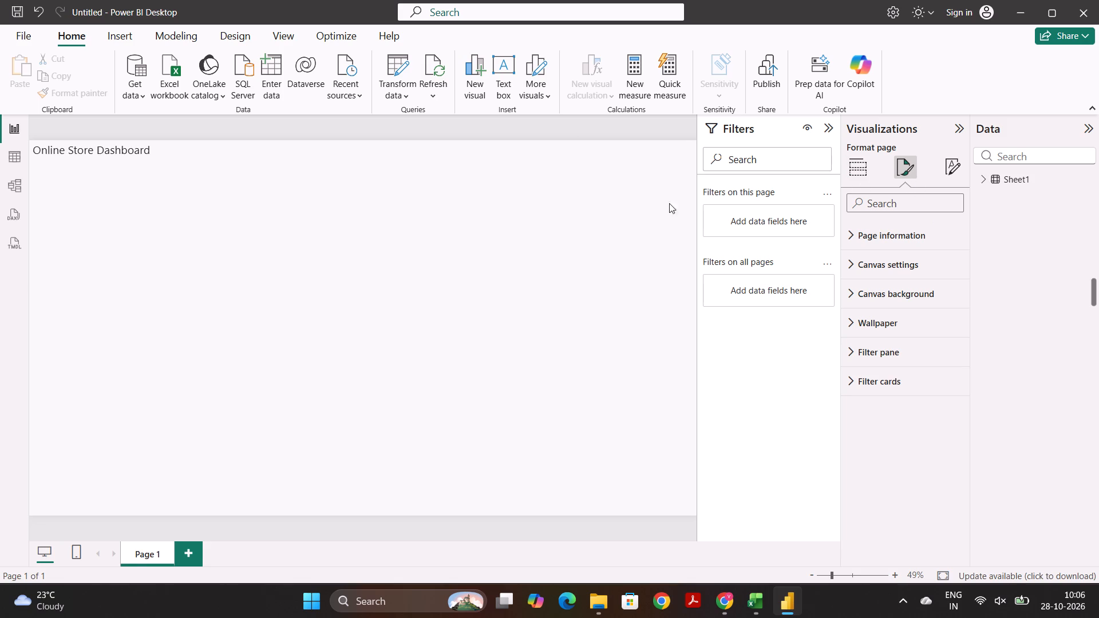
pyautogui.click(511, 103)
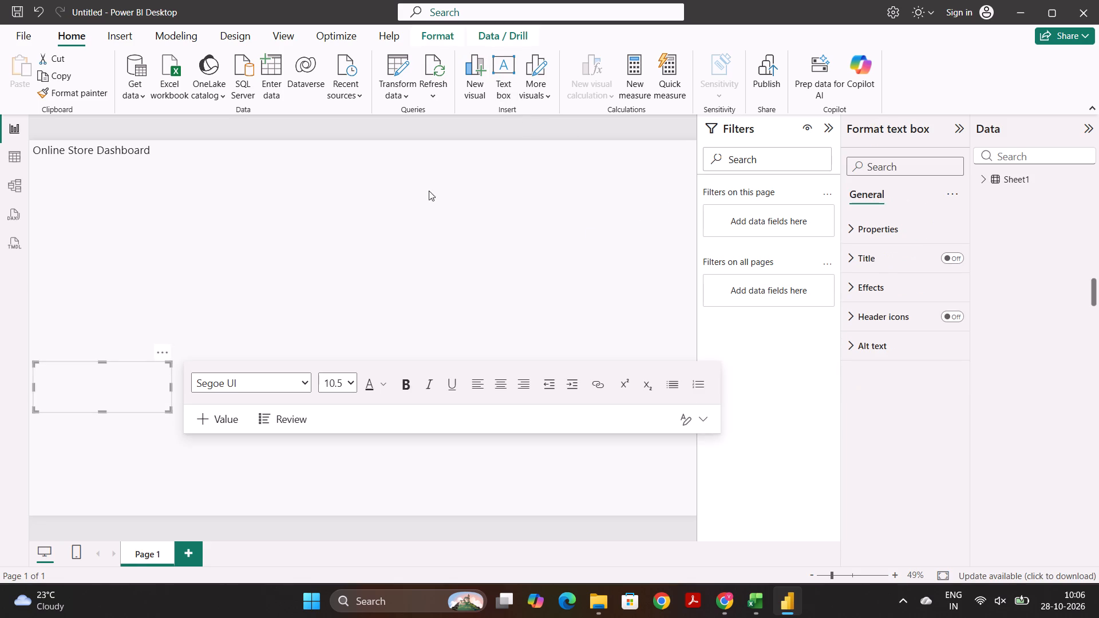
pyautogui.moveTo(88, 390); pyautogui.dragTo(100, 315)
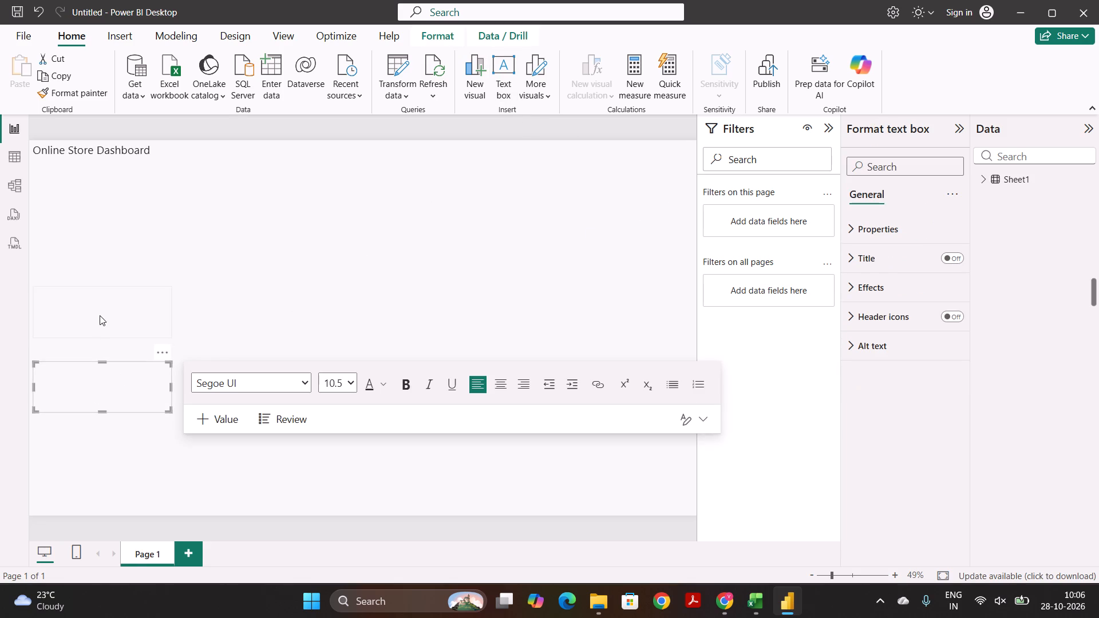
pyautogui.moveTo(100, 315); pyautogui.dragTo(102, 383)
pyautogui.moveTo(102, 365); pyautogui.dragTo(110, 277)
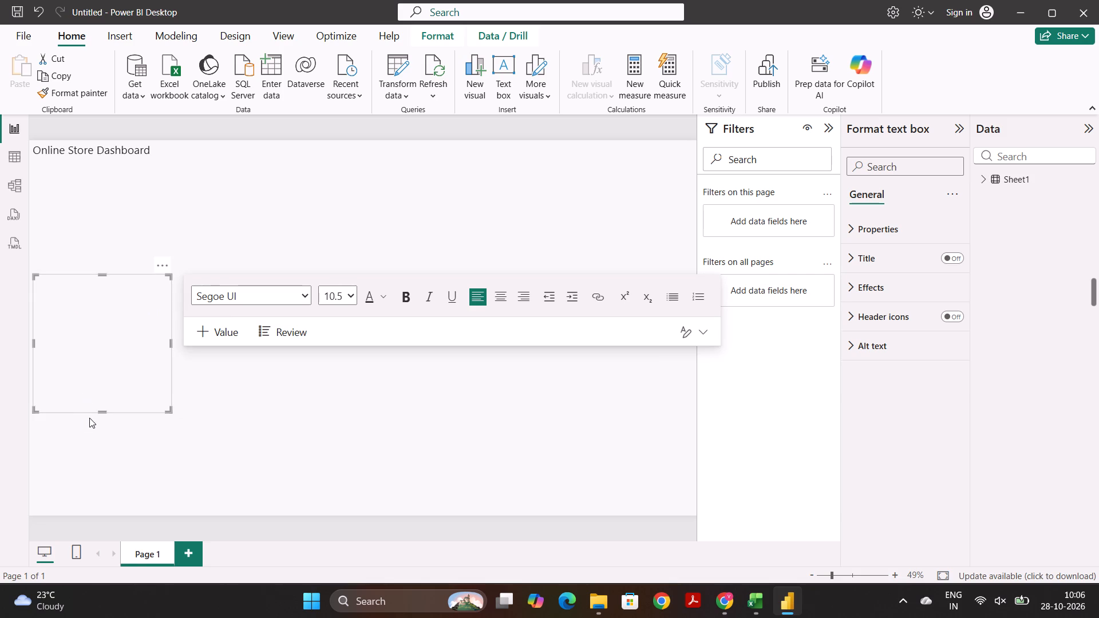
pyautogui.moveTo(106, 411); pyautogui.dragTo(111, 369)
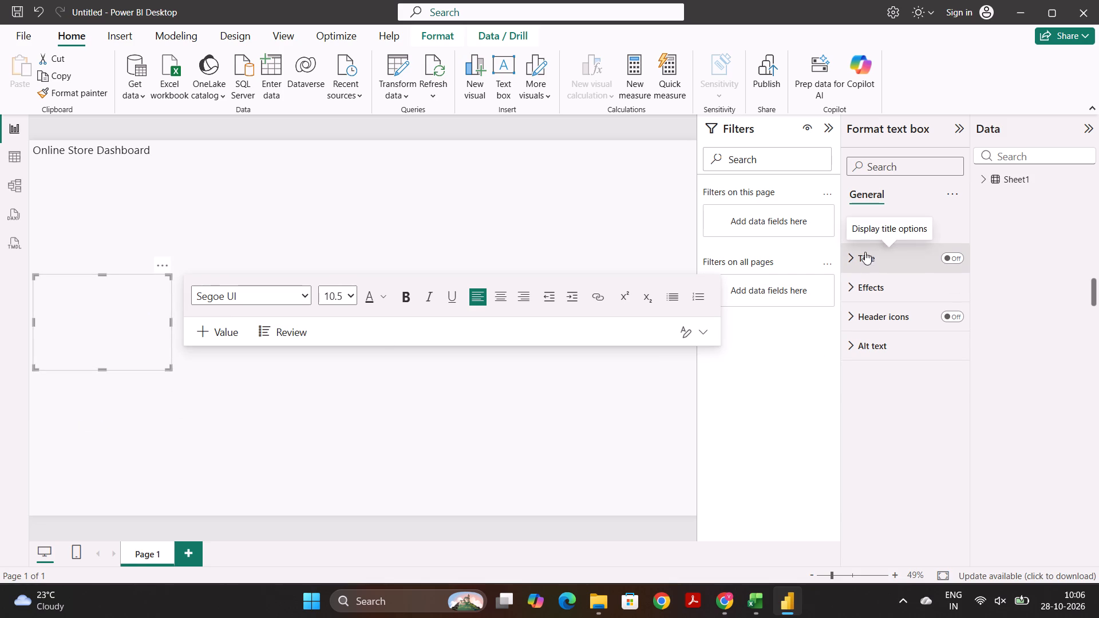
# Look through the stretched text box's Properties and Effects options, including size, background, visual border and shadow.
pyautogui.click(857, 225)
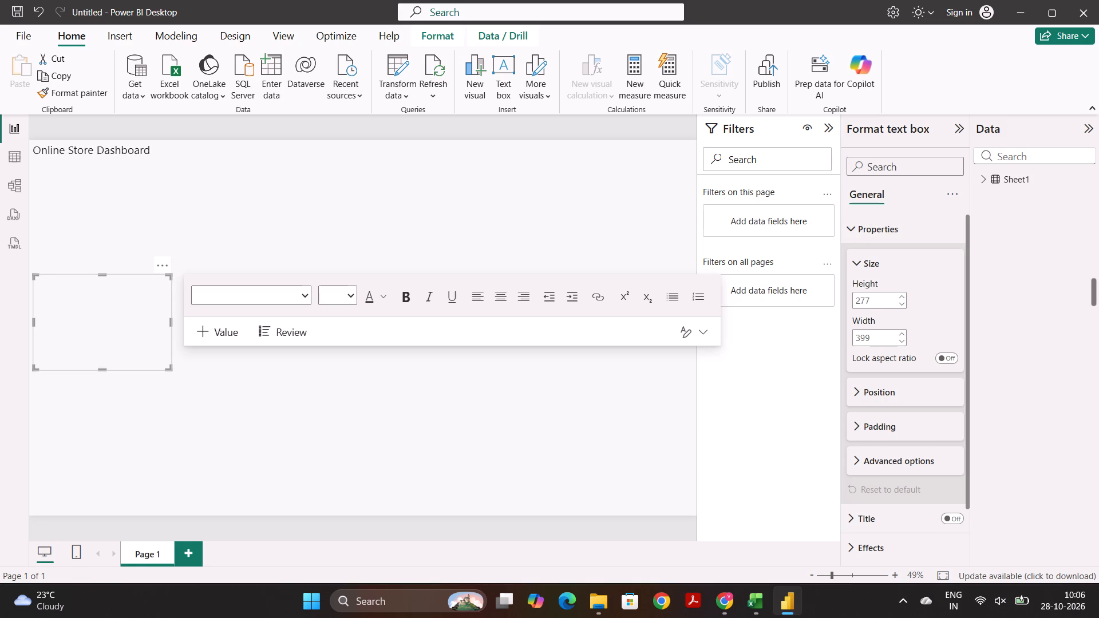
pyautogui.scroll(-3, 857, 335)
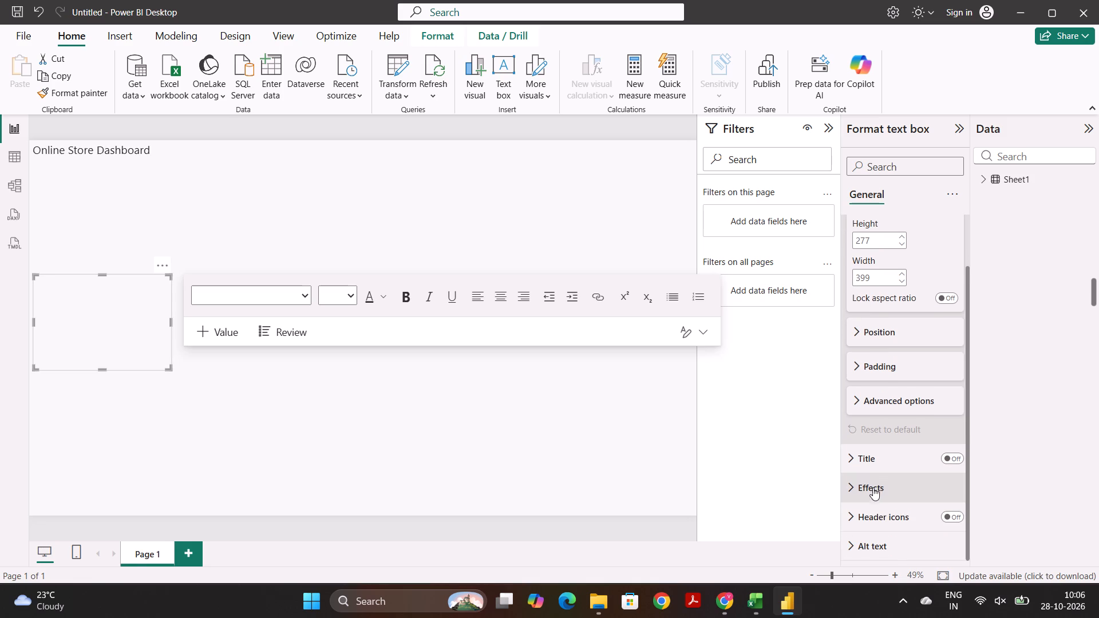
pyautogui.click(872, 490)
pyautogui.scroll(-4, 872, 490)
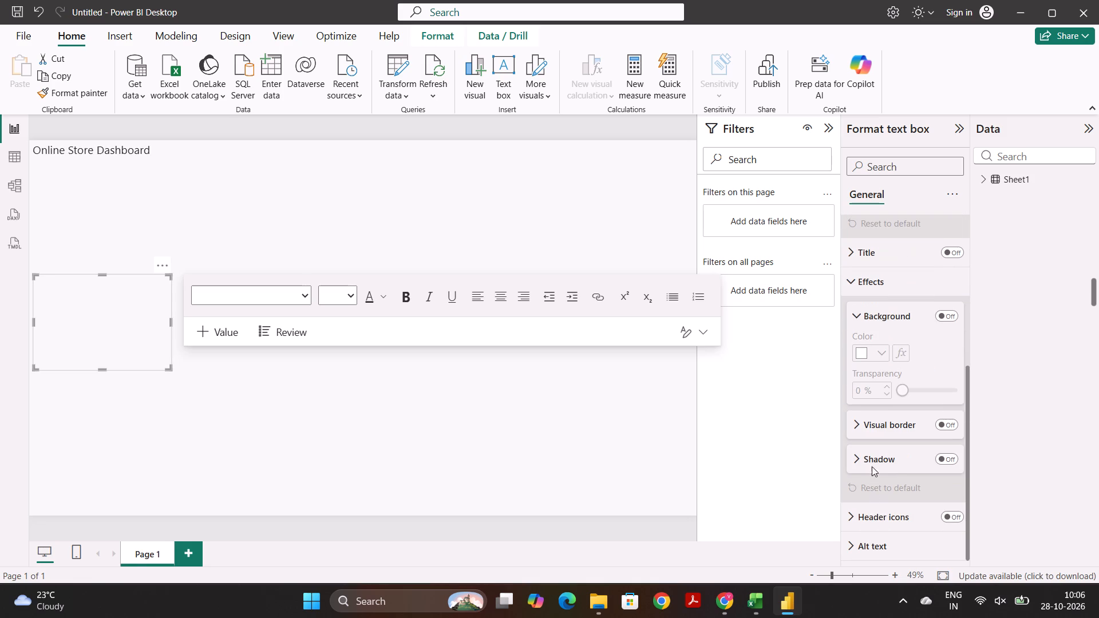
pyautogui.scroll(-3, 872, 459)
pyautogui.scroll(1, 874, 212)
pyautogui.click(796, 364)
pyautogui.click(891, 159)
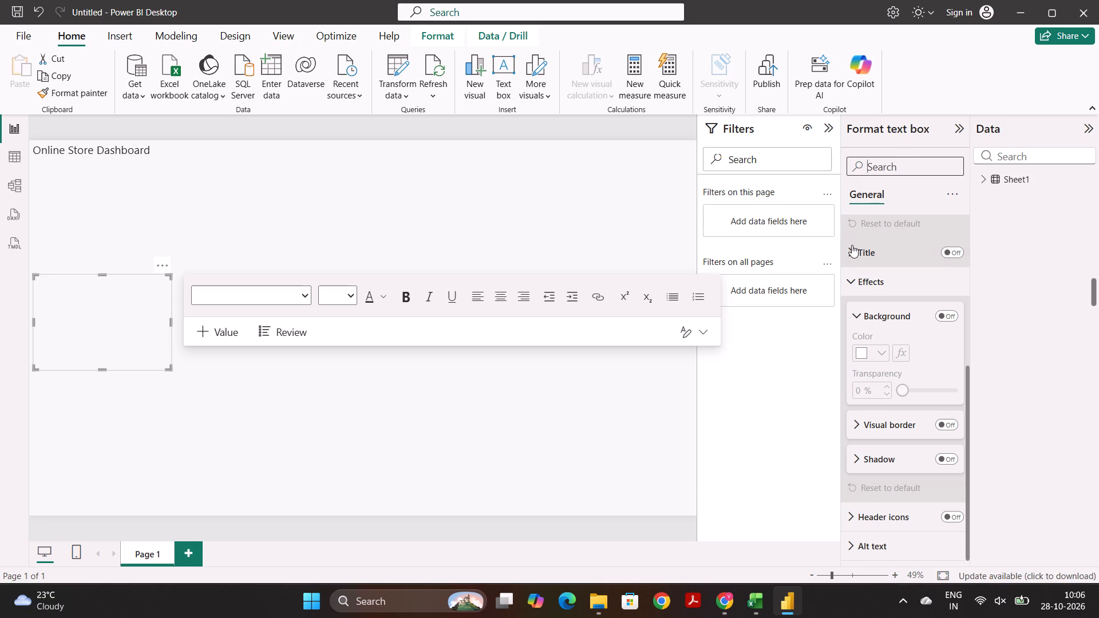
# Look through the lower text box's Title, Size, Background, Visual border and Shadow formatting options without changing any of them.
pyautogui.click(852, 247)
pyautogui.scroll(-3, 852, 247)
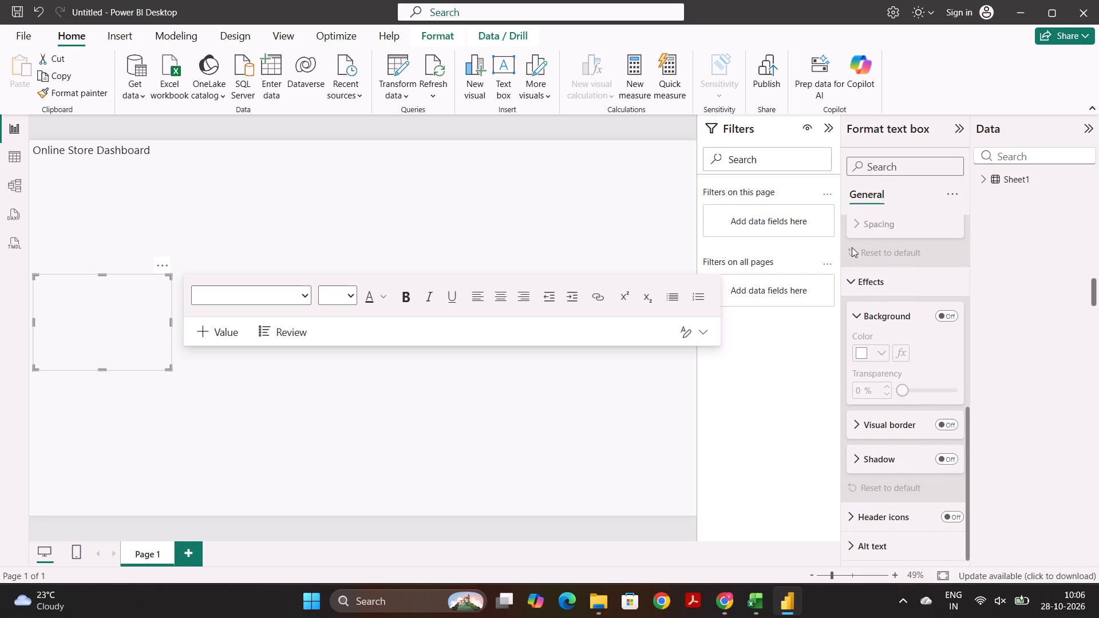
pyautogui.scroll(-1, 852, 247)
pyautogui.scroll(2, 866, 356)
pyautogui.scroll(3, 867, 271)
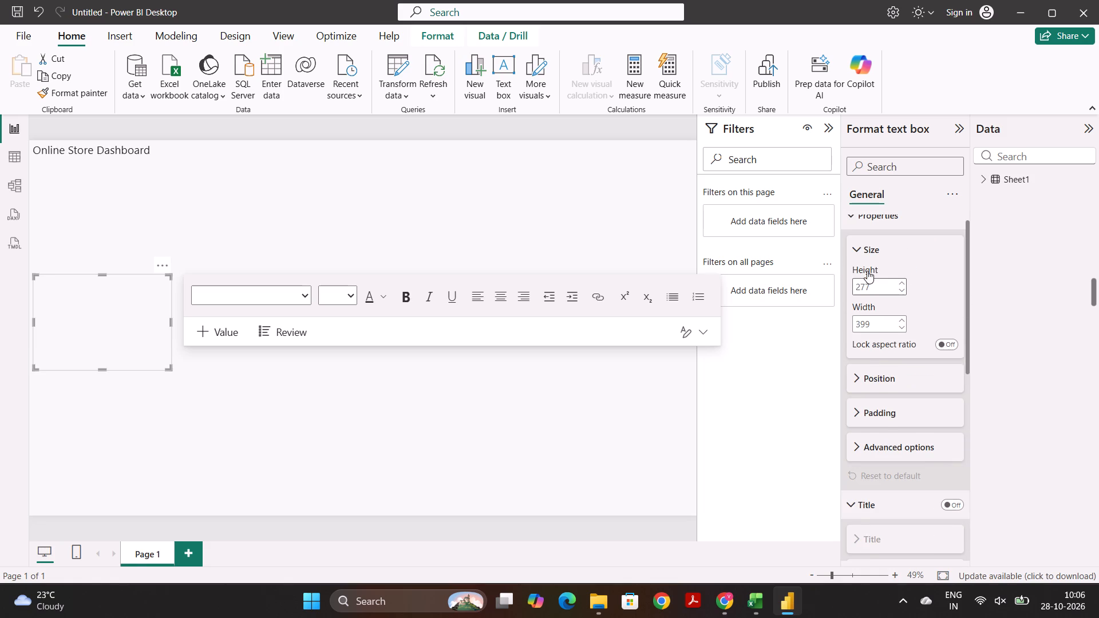
pyautogui.click(868, 223)
pyautogui.click(864, 263)
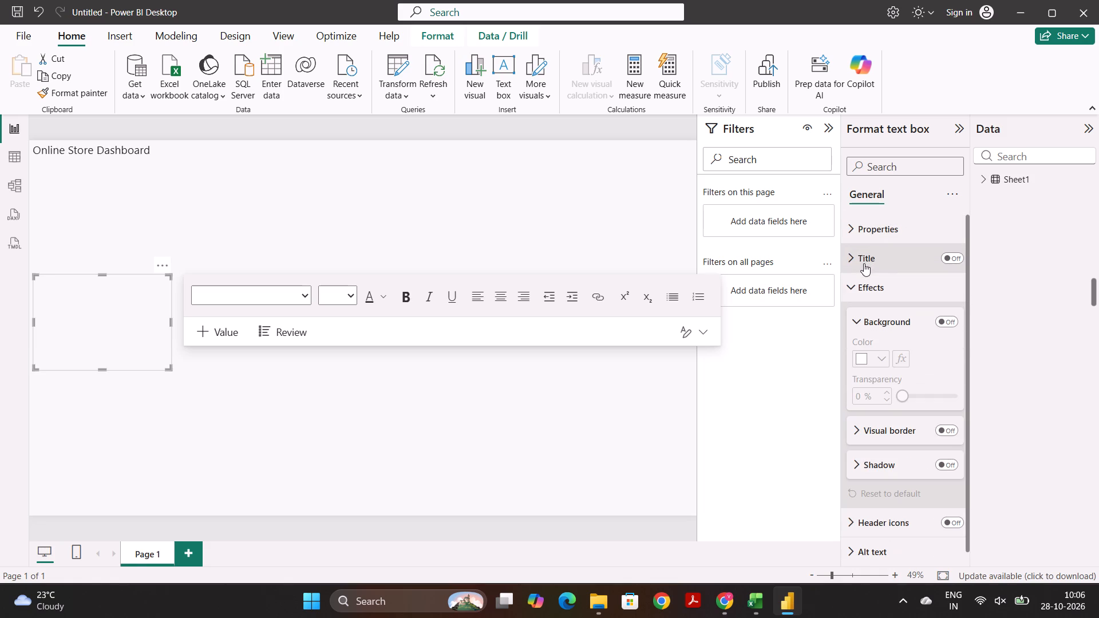
pyautogui.click(865, 310)
pyautogui.click(877, 431)
pyautogui.click(873, 325)
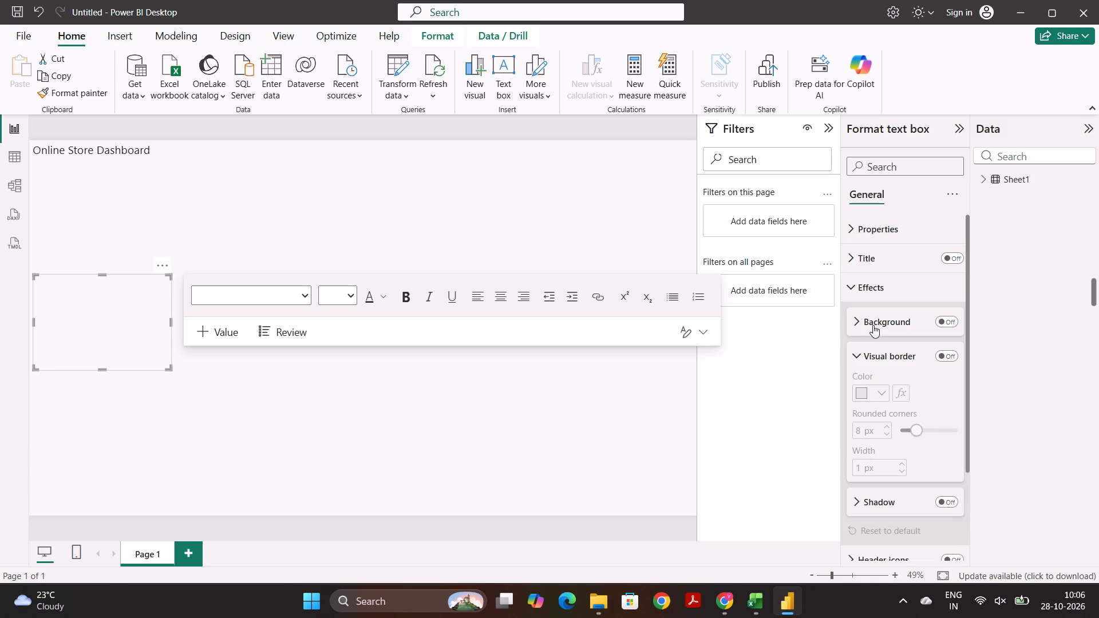
pyautogui.click(870, 347)
pyautogui.scroll(-1, 870, 347)
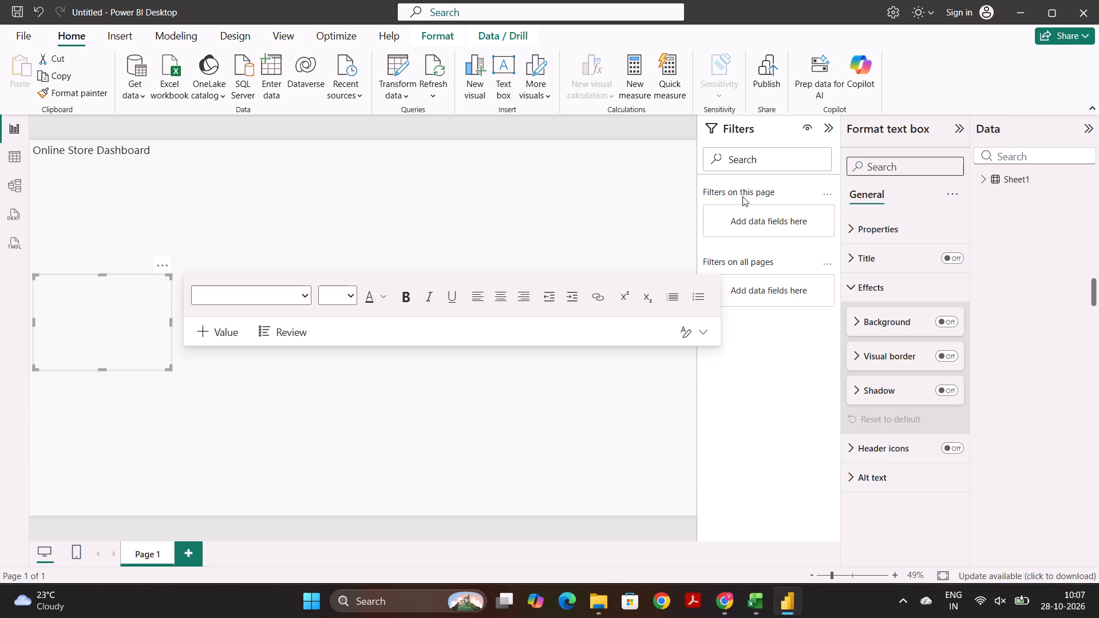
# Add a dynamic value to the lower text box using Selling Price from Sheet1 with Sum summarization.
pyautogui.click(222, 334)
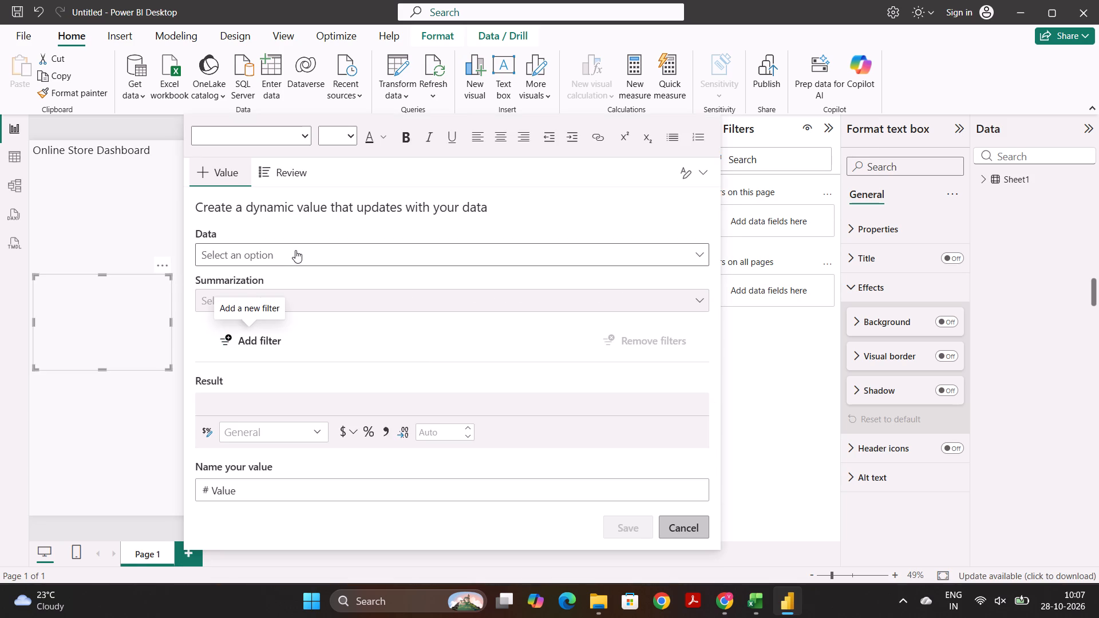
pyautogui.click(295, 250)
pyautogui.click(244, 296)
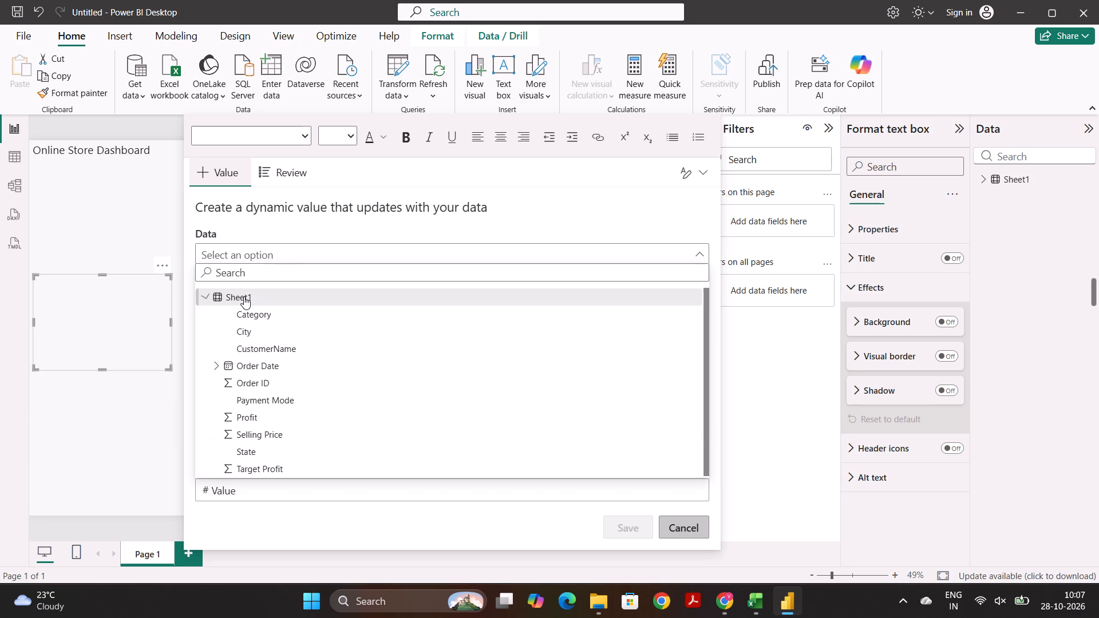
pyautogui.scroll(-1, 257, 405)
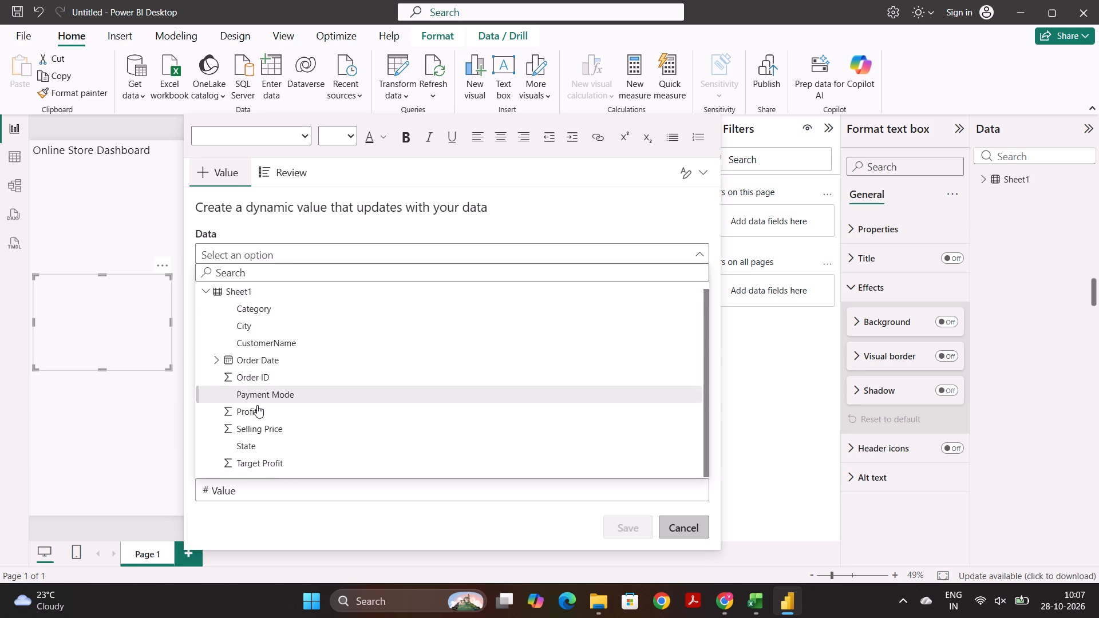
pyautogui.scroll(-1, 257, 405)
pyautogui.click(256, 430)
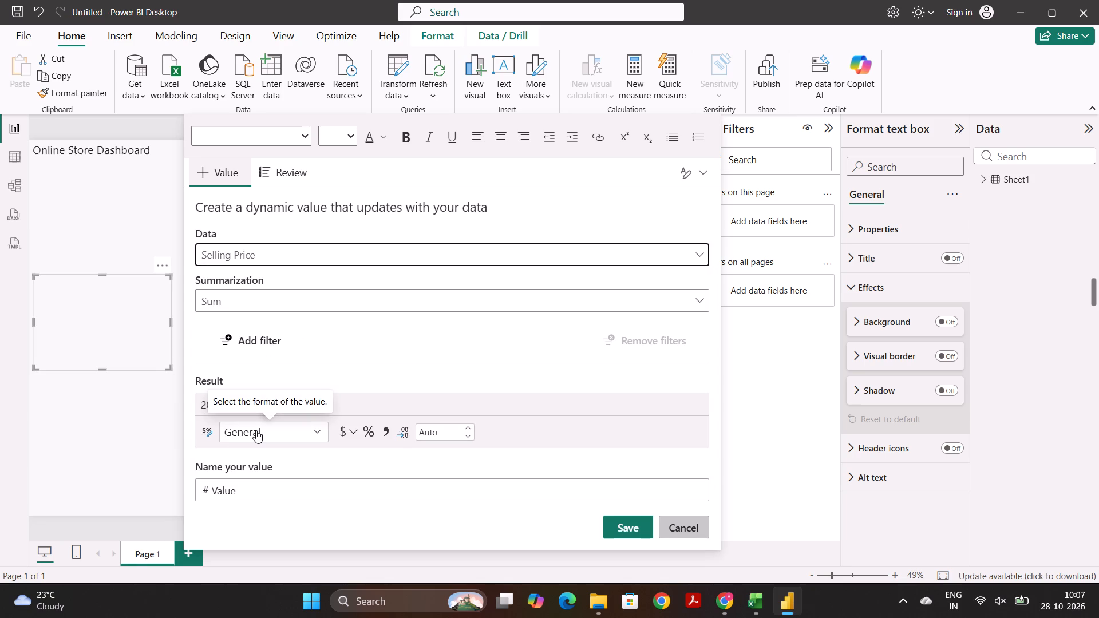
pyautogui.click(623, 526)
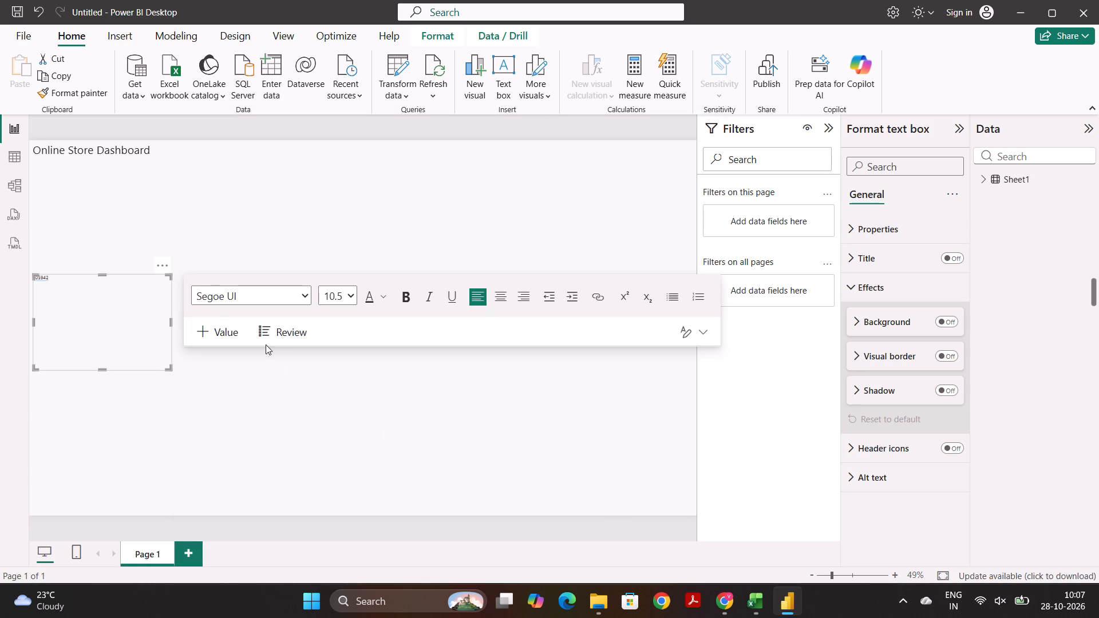
# Lower the top edge of the text box slightly to reduce its height.
pyautogui.click(123, 315)
pyautogui.moveTo(103, 274); pyautogui.dragTo(104, 281)
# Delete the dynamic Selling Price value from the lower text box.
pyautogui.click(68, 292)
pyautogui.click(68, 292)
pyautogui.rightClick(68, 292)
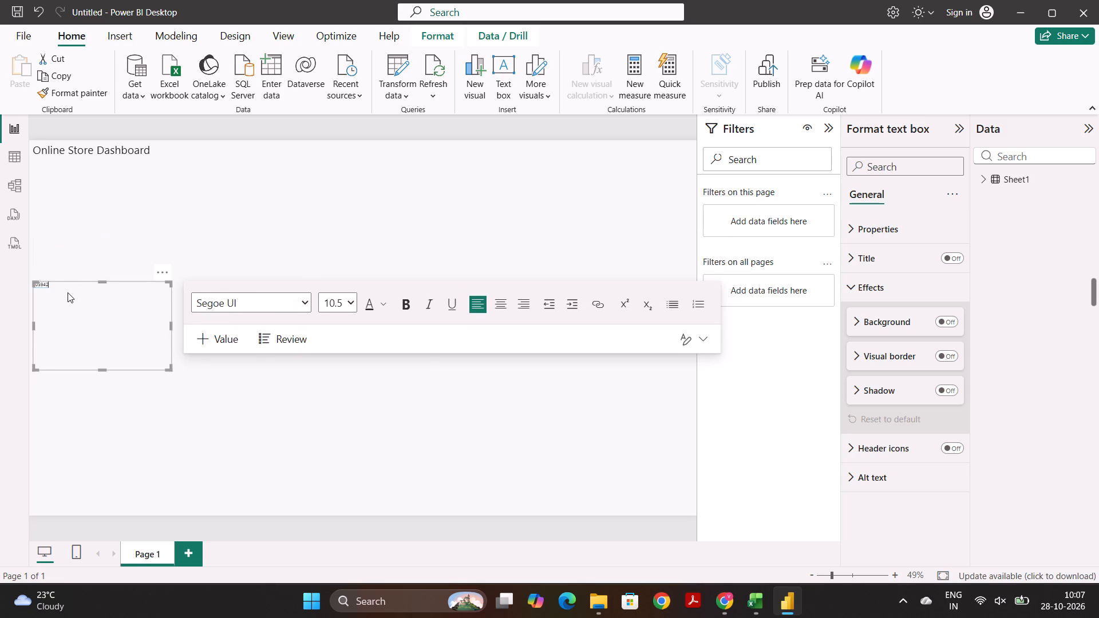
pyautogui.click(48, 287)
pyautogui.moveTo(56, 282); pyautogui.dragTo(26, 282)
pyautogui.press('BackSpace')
# Change the font of the Online Store Dashboard title to Candara.
pyautogui.click(96, 168)
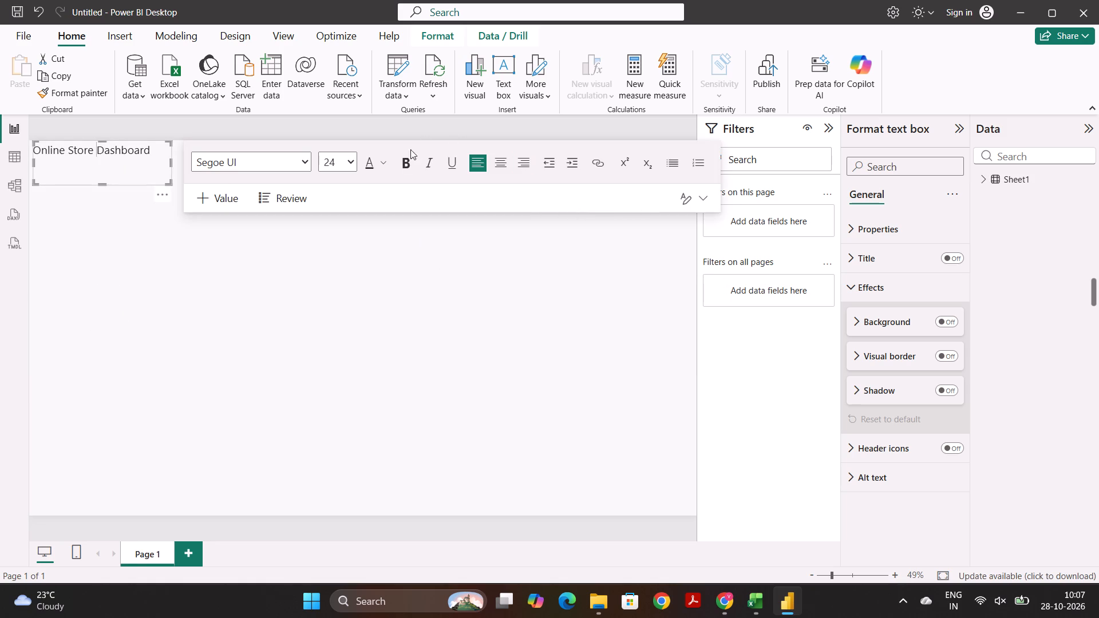
pyautogui.click(408, 165)
pyautogui.moveTo(156, 149); pyautogui.dragTo(27, 150)
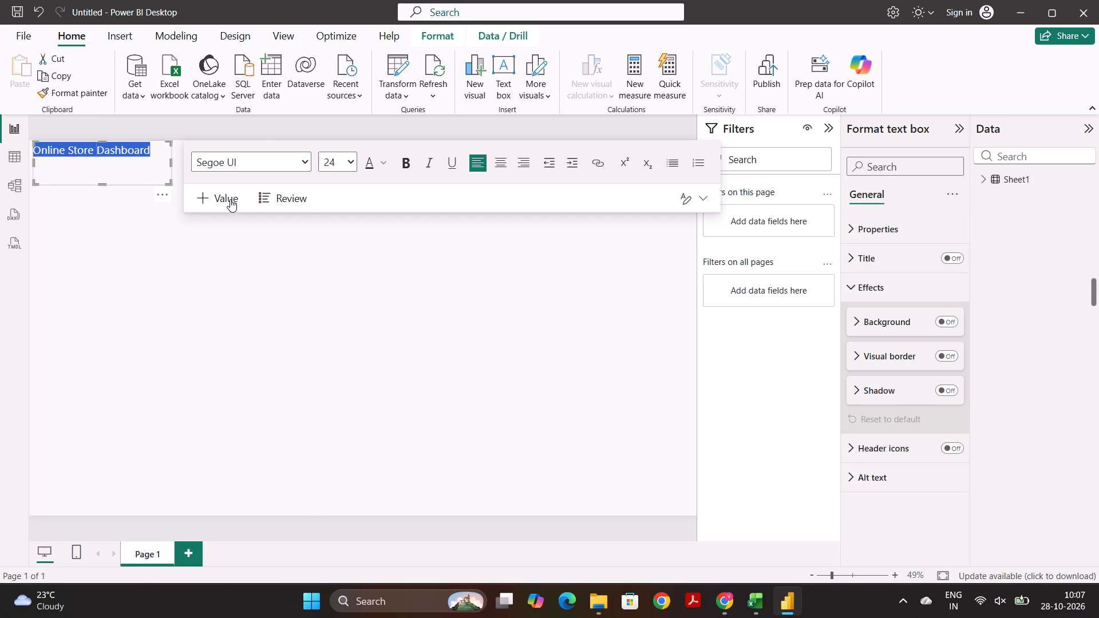
pyautogui.click(255, 161)
pyautogui.click(234, 308)
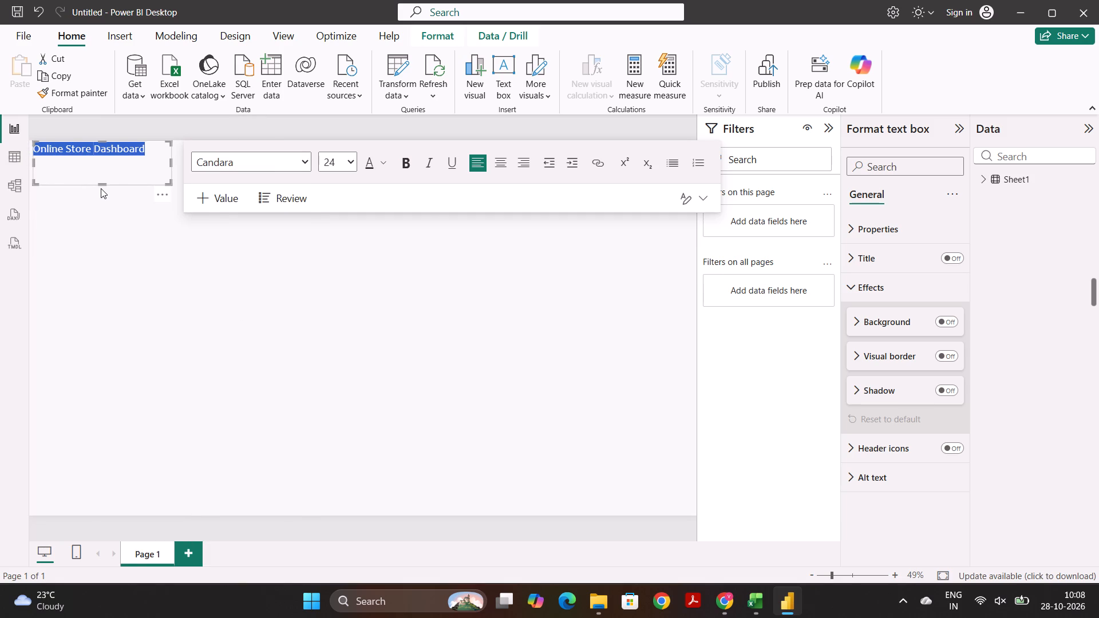
# Reduce the height of the title text box by raising its bottom edge closer to the text.
pyautogui.moveTo(102, 185); pyautogui.dragTo(103, 170)
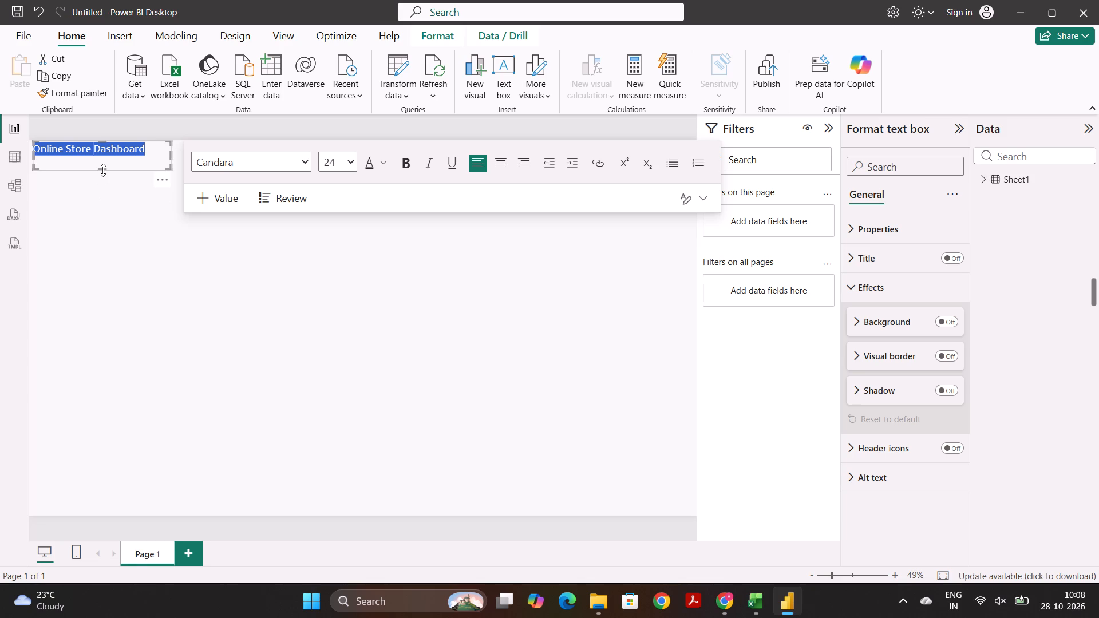
pyautogui.click(116, 157)
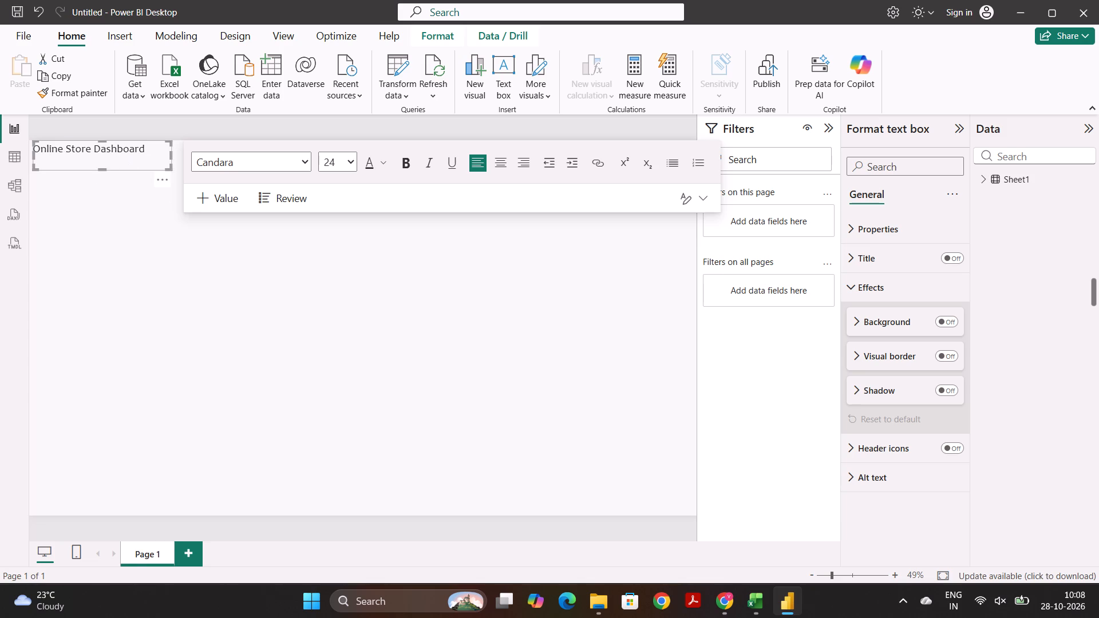
# Turn on the background effect for the Online Store Dashboard title text box.
pyautogui.moveTo(149, 148); pyautogui.dragTo(26, 144)
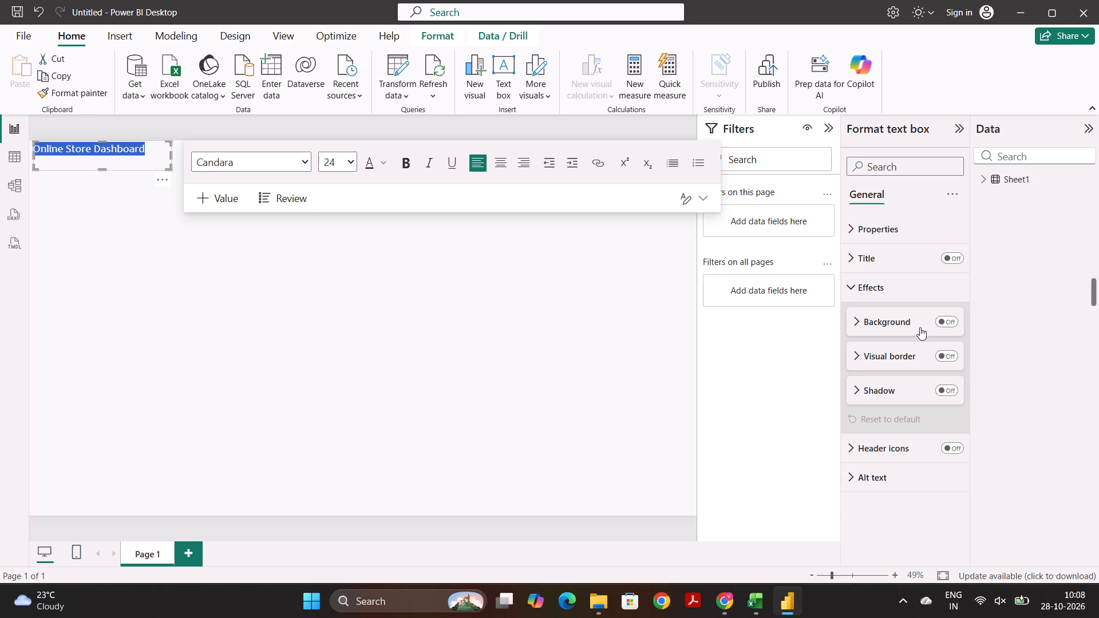
pyautogui.click(887, 322)
pyautogui.click(952, 323)
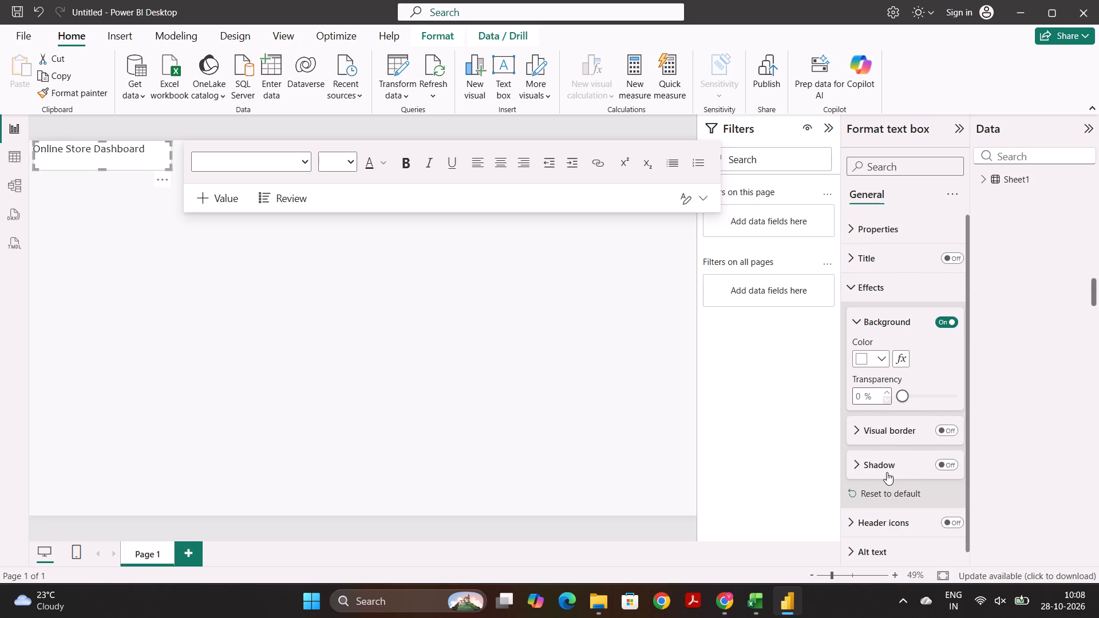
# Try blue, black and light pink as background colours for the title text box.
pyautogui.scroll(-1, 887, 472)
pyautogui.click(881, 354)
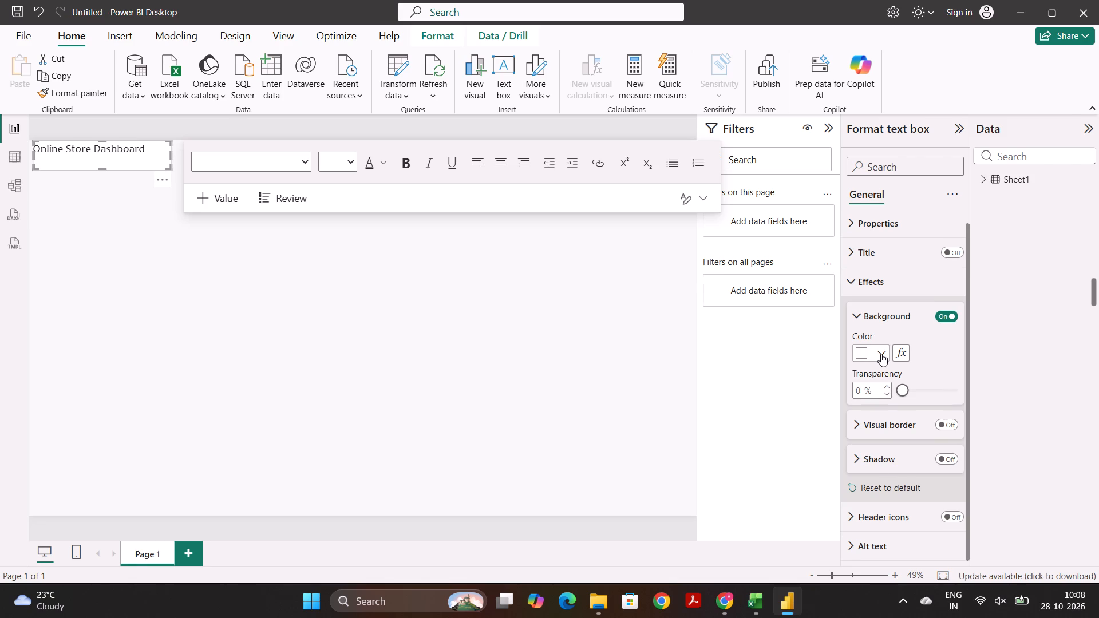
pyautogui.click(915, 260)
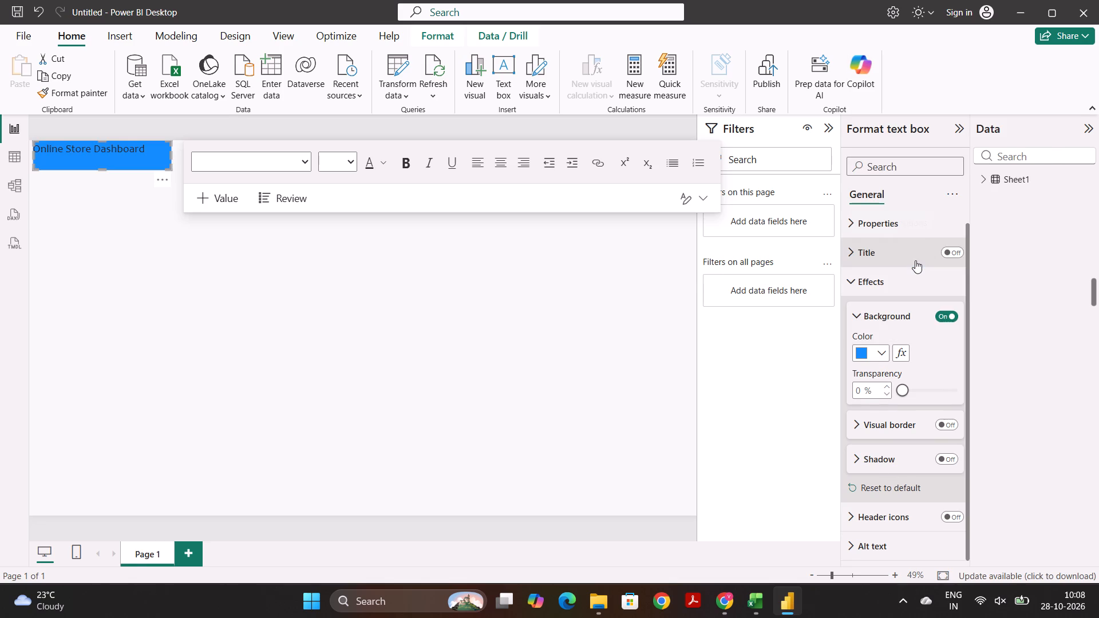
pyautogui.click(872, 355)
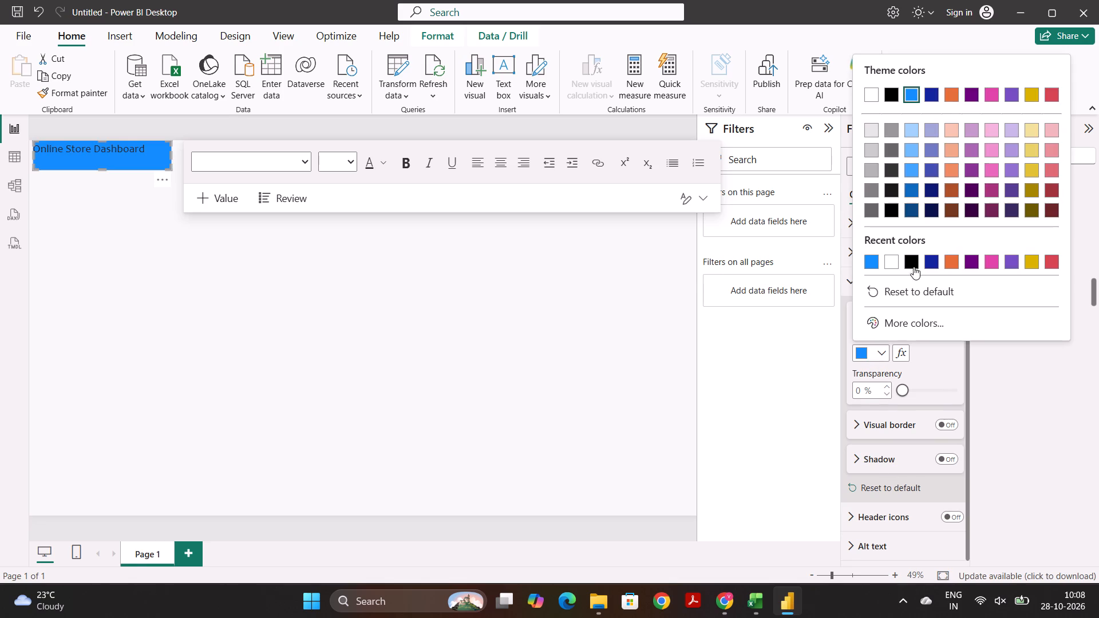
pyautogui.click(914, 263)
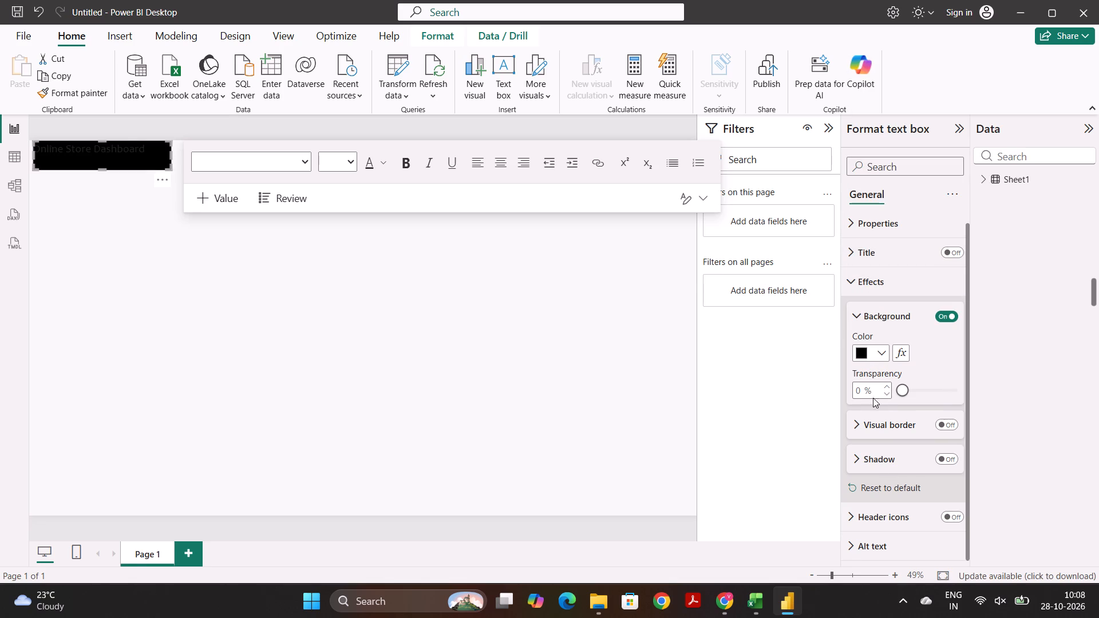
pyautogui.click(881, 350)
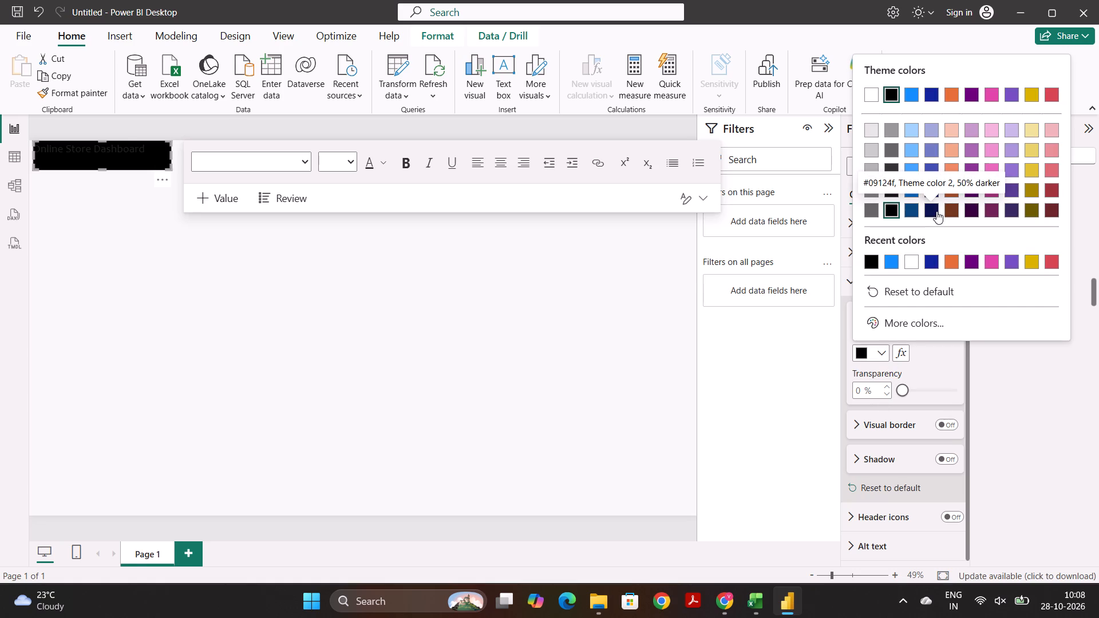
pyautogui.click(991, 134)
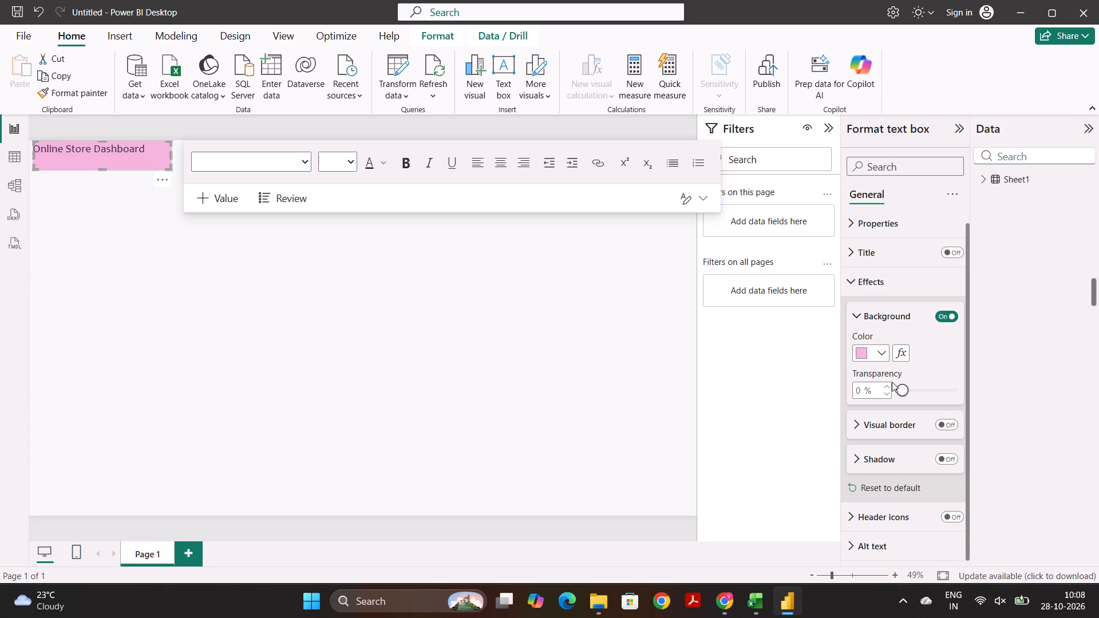
# Set the title text box's background to the medium pink theme shade and deselect the box.
pyautogui.click(880, 348)
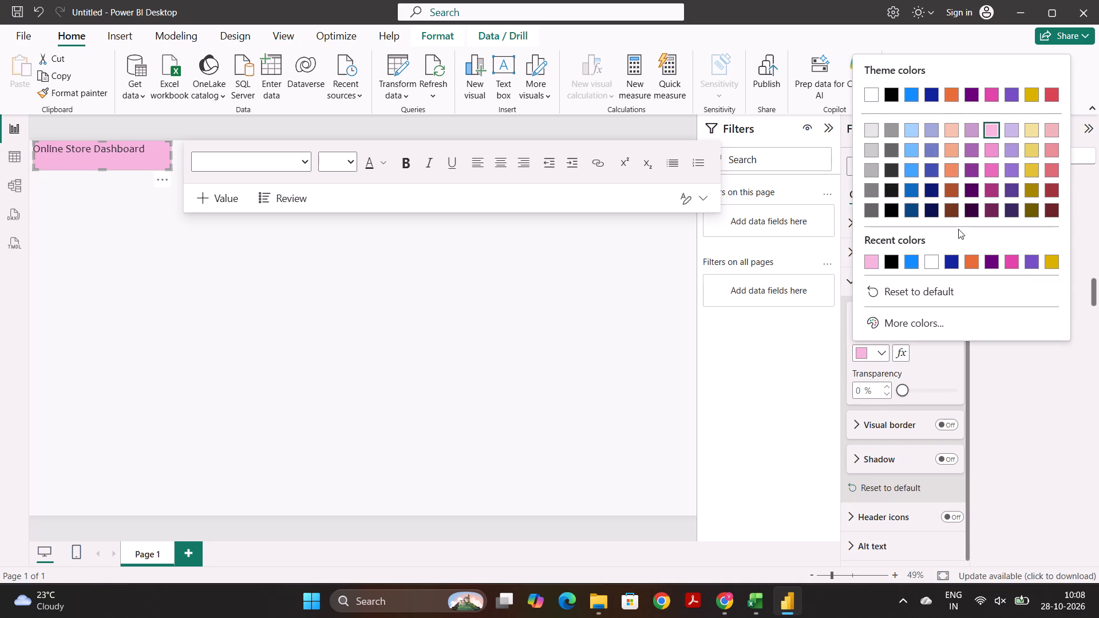
pyautogui.click(995, 171)
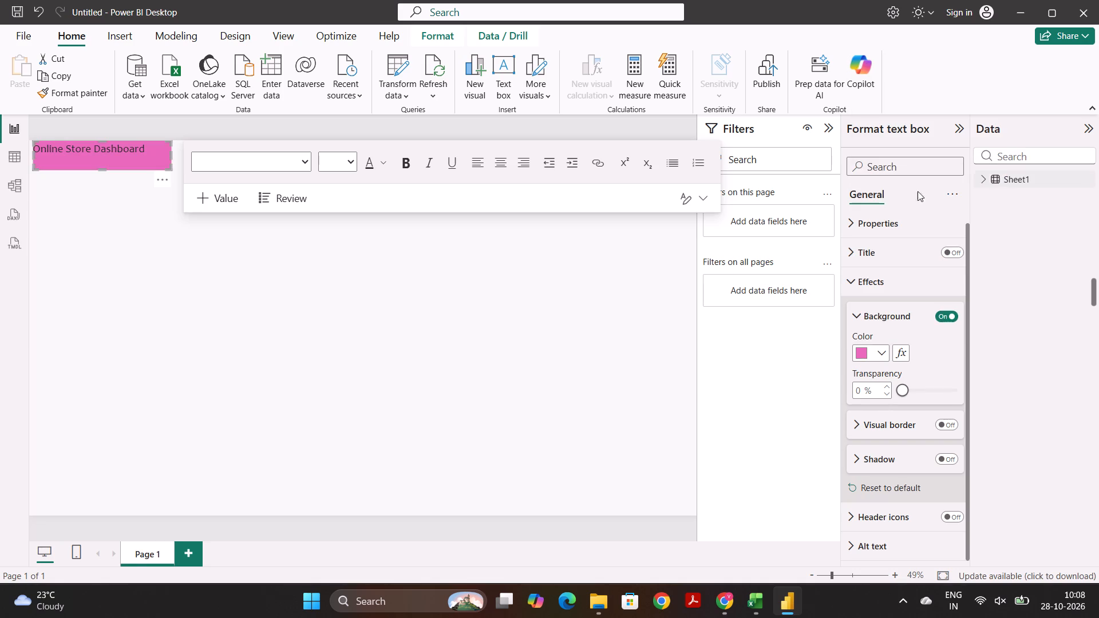
pyautogui.click(588, 271)
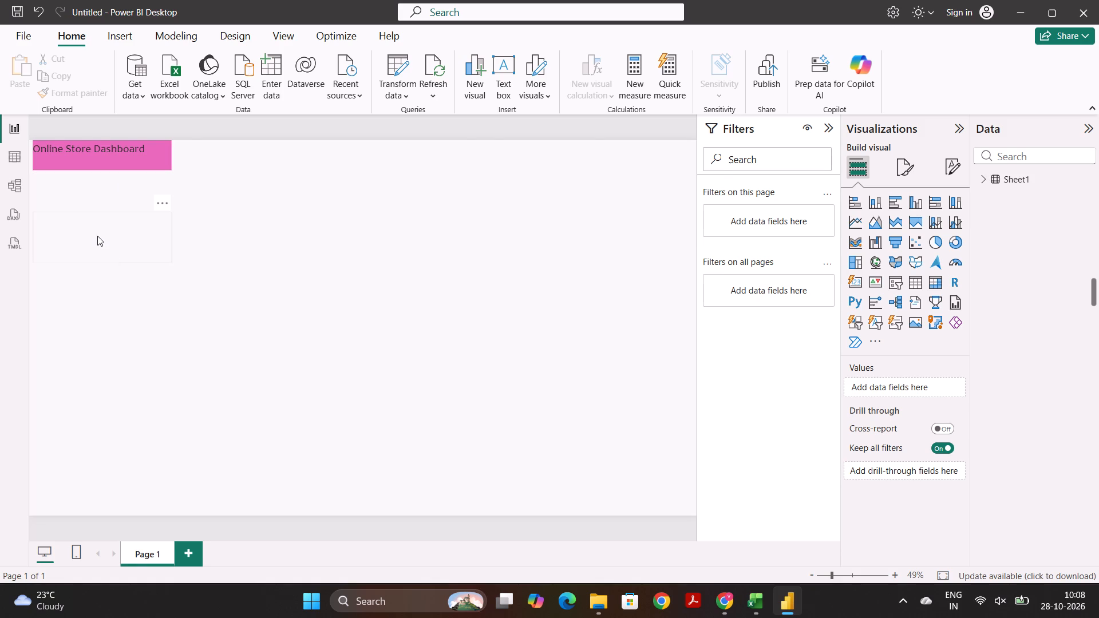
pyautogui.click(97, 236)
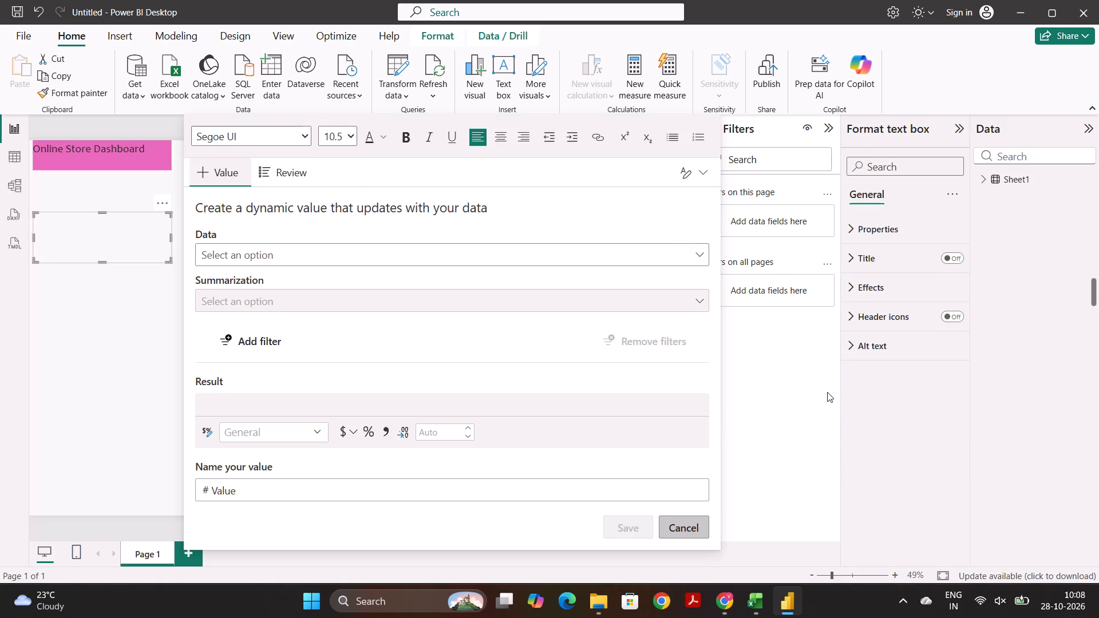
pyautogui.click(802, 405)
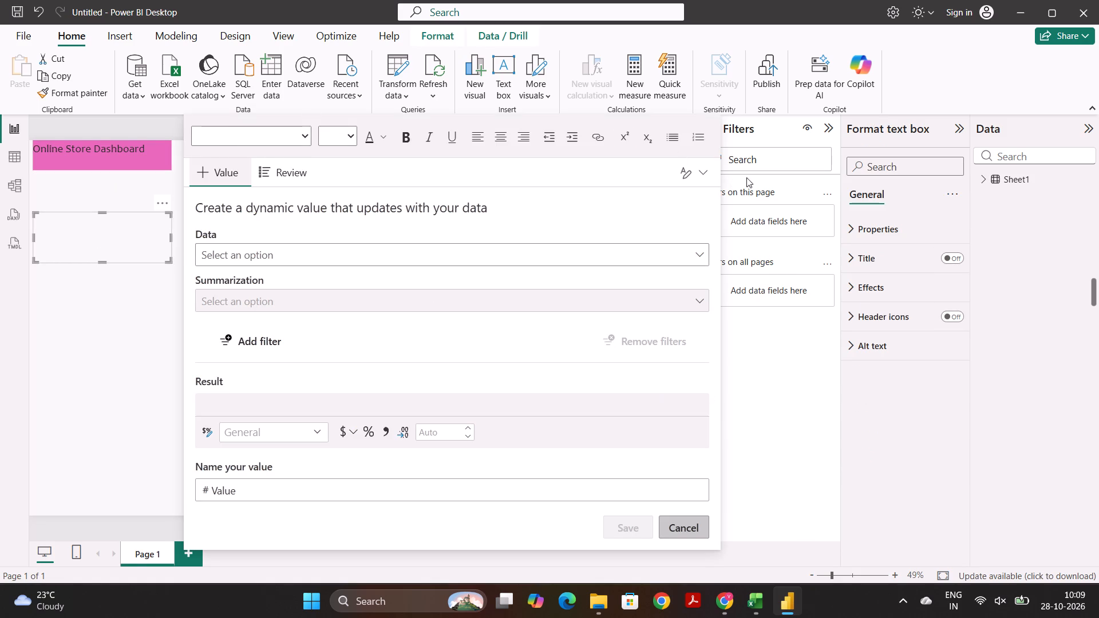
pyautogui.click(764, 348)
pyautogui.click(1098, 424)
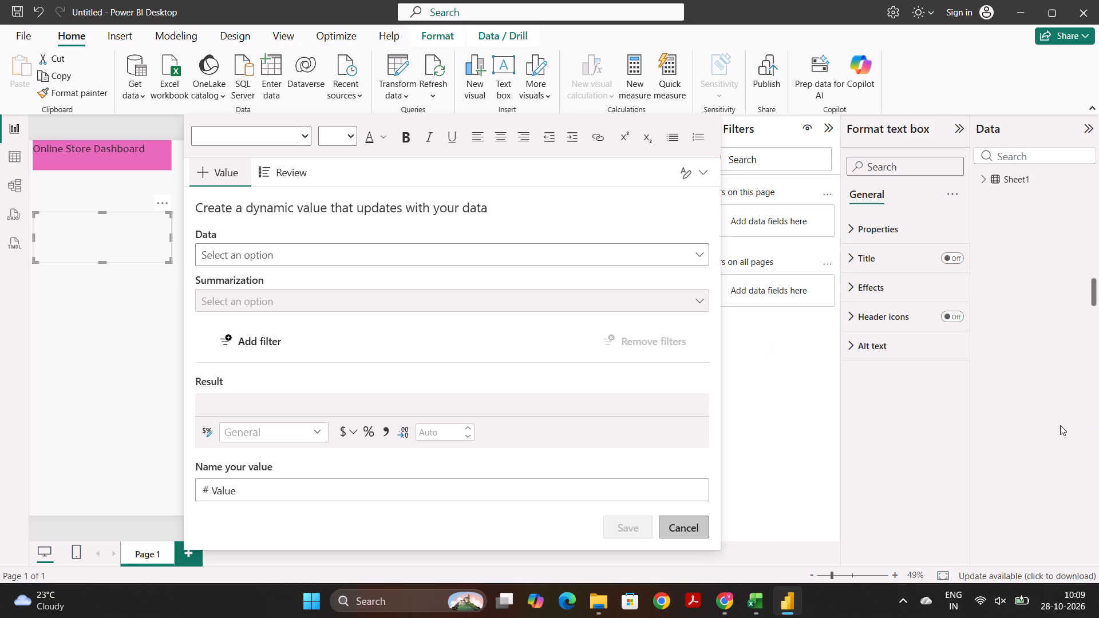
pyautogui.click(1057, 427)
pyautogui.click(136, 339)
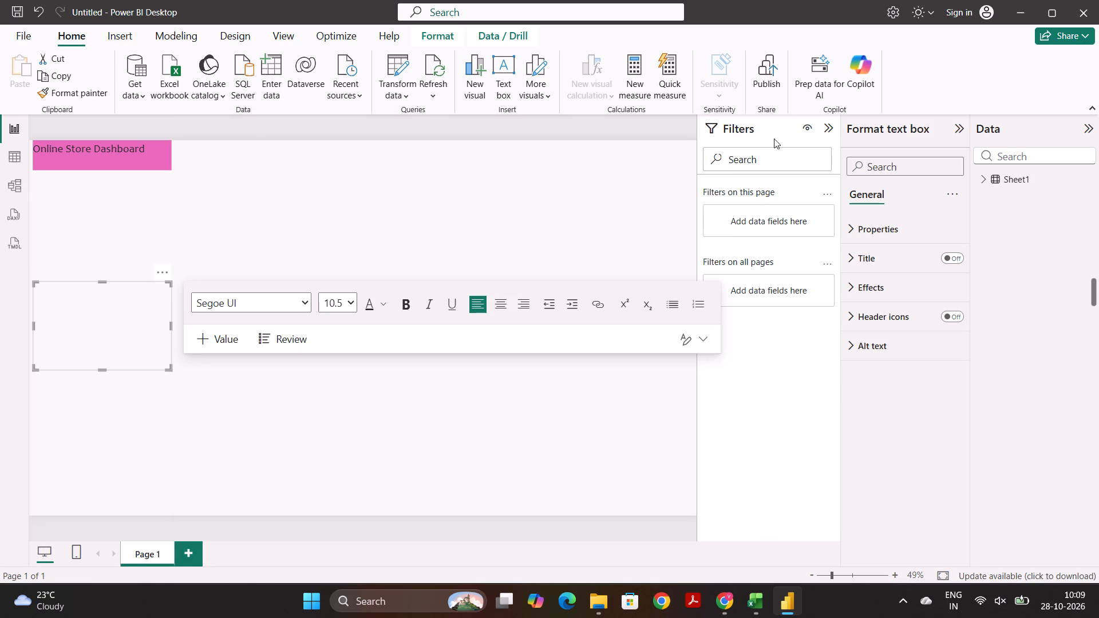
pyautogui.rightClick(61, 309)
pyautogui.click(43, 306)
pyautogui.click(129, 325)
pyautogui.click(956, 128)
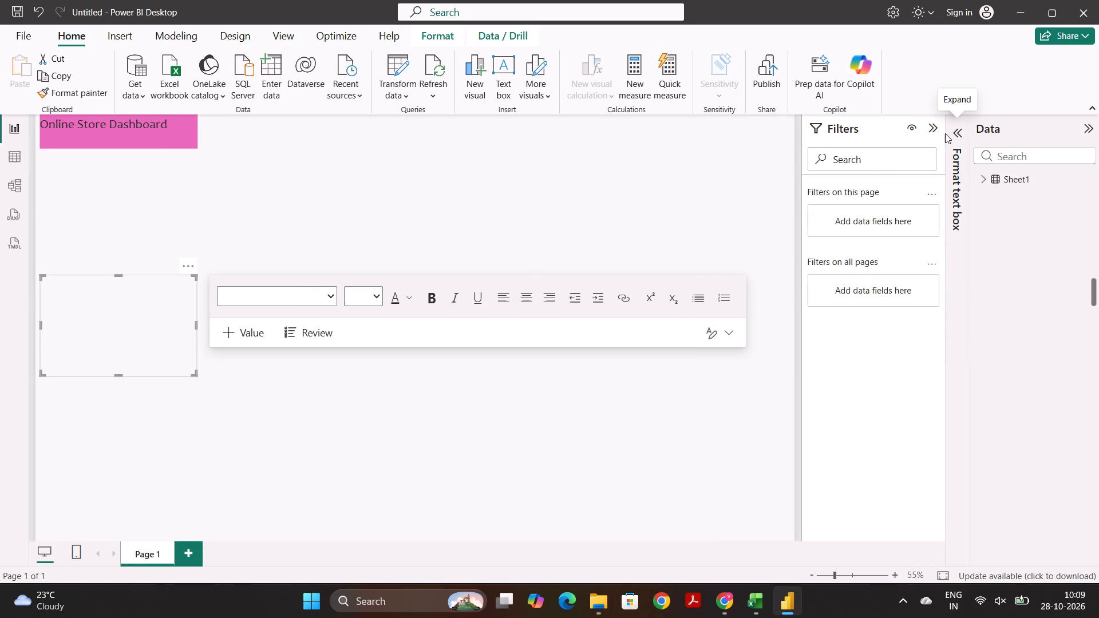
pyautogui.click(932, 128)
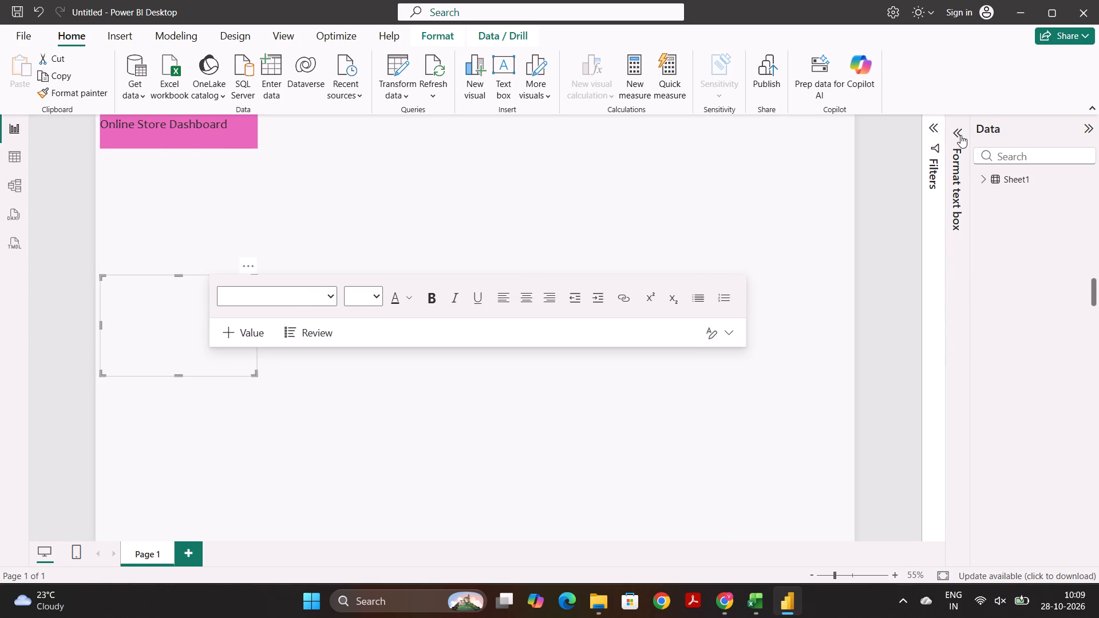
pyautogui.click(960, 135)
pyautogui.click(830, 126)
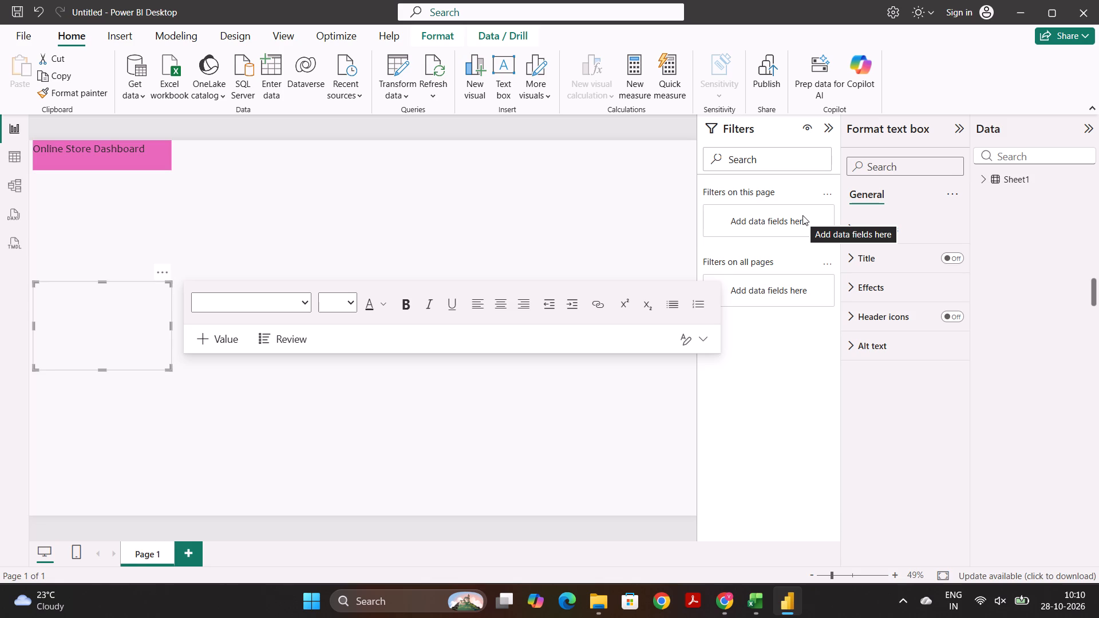
# Remove the selected empty text box from the report page.
pyautogui.click(160, 270)
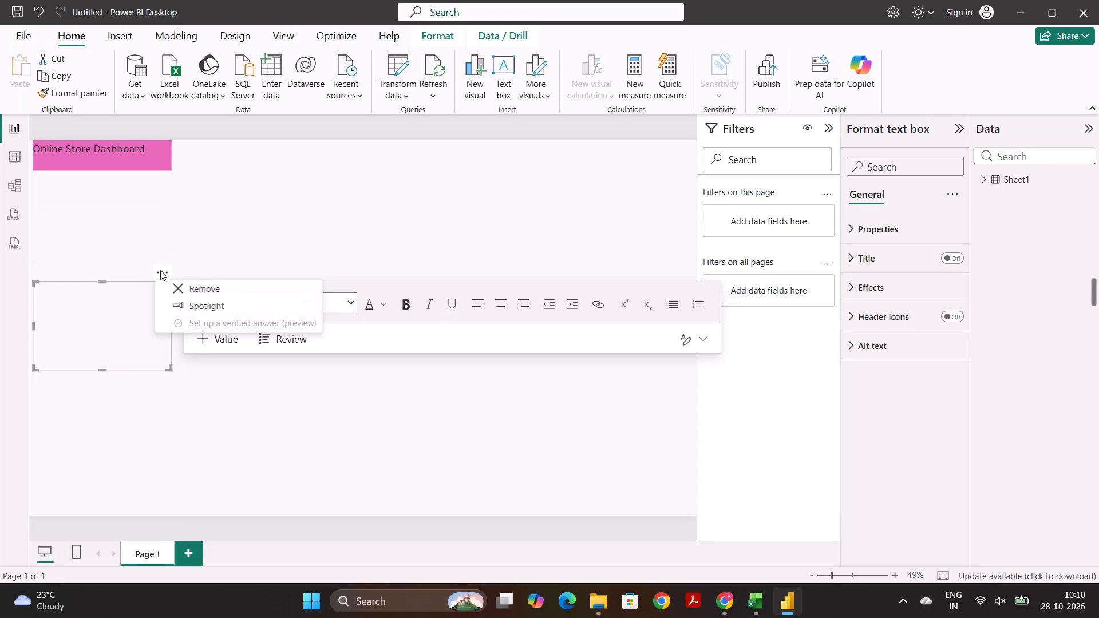
pyautogui.click(190, 289)
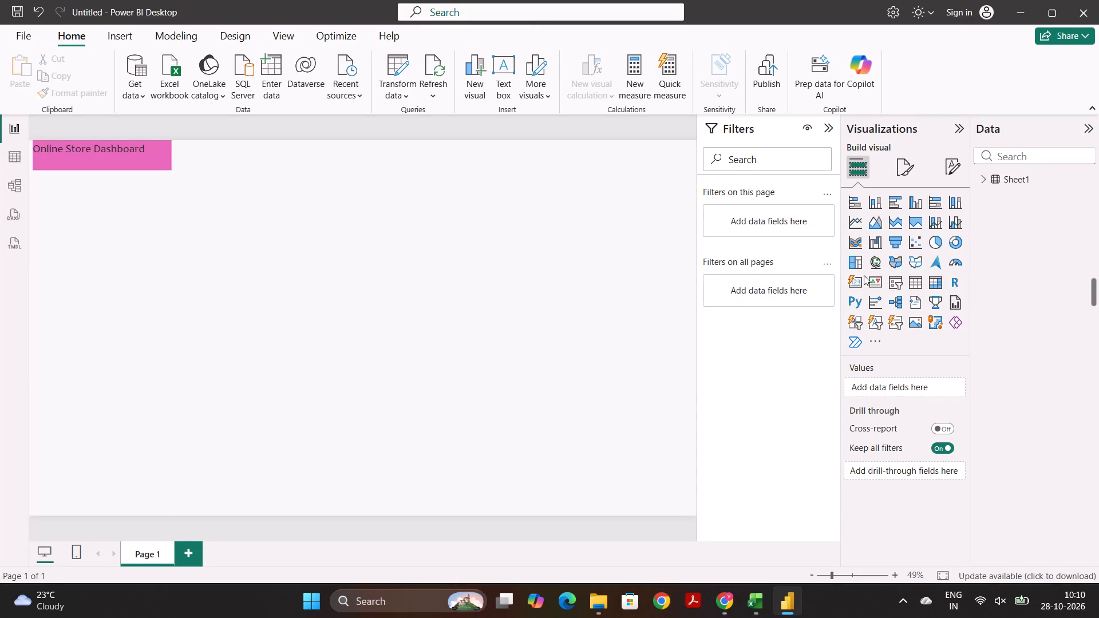
# Add a card visual to the page showing the Sum of Selling Price from Sheet1.
pyautogui.click(849, 285)
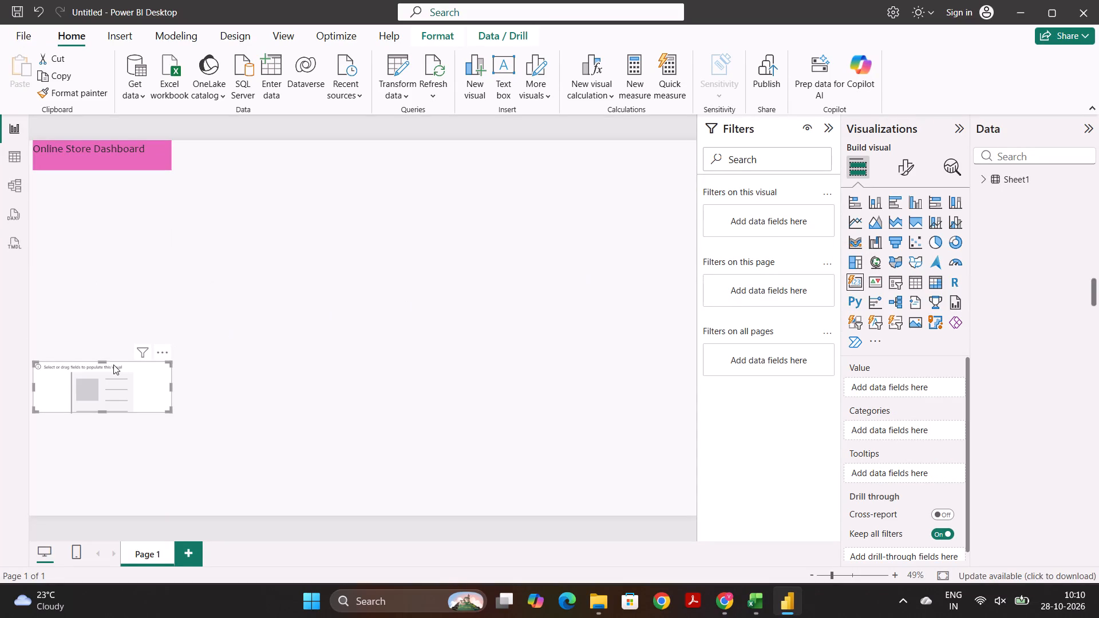
pyautogui.click(103, 360)
pyautogui.click(110, 378)
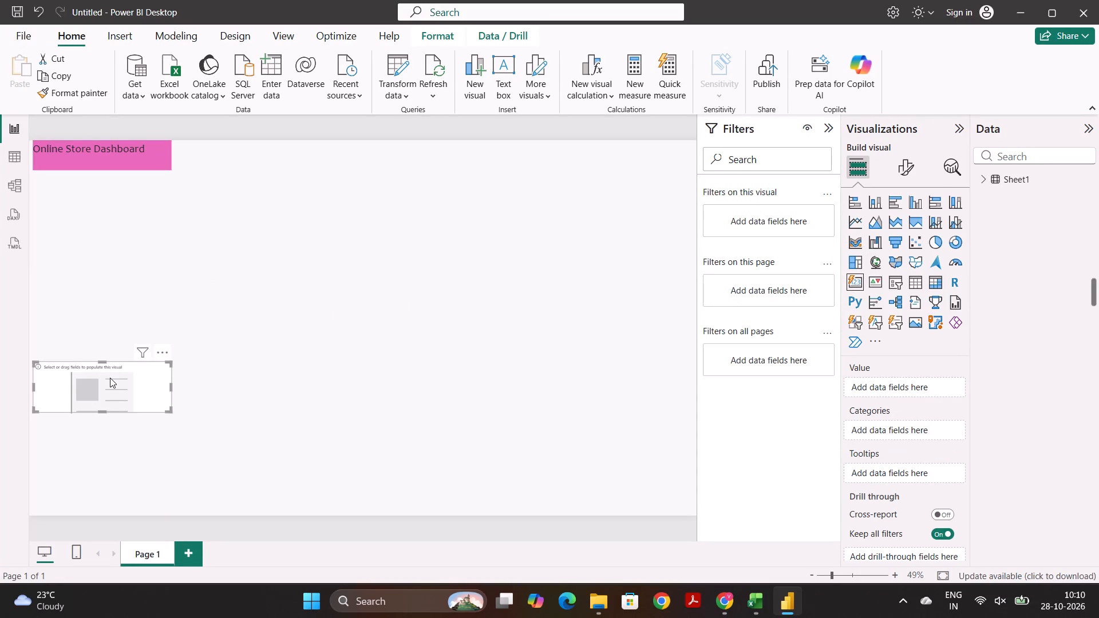
pyautogui.click(890, 387)
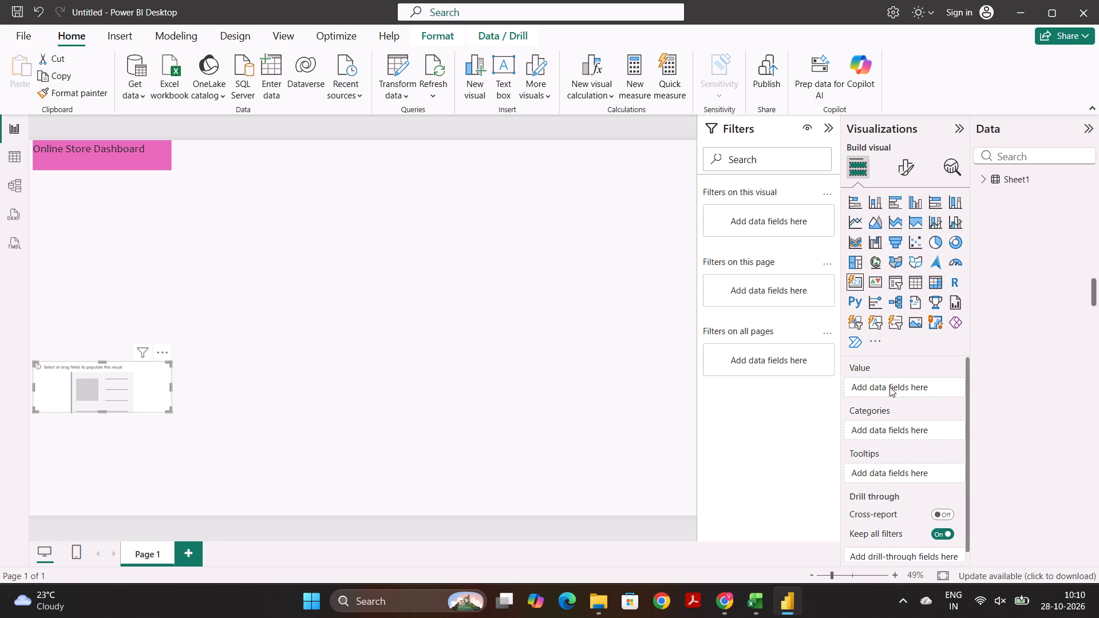
pyautogui.click(911, 385)
pyautogui.click(984, 177)
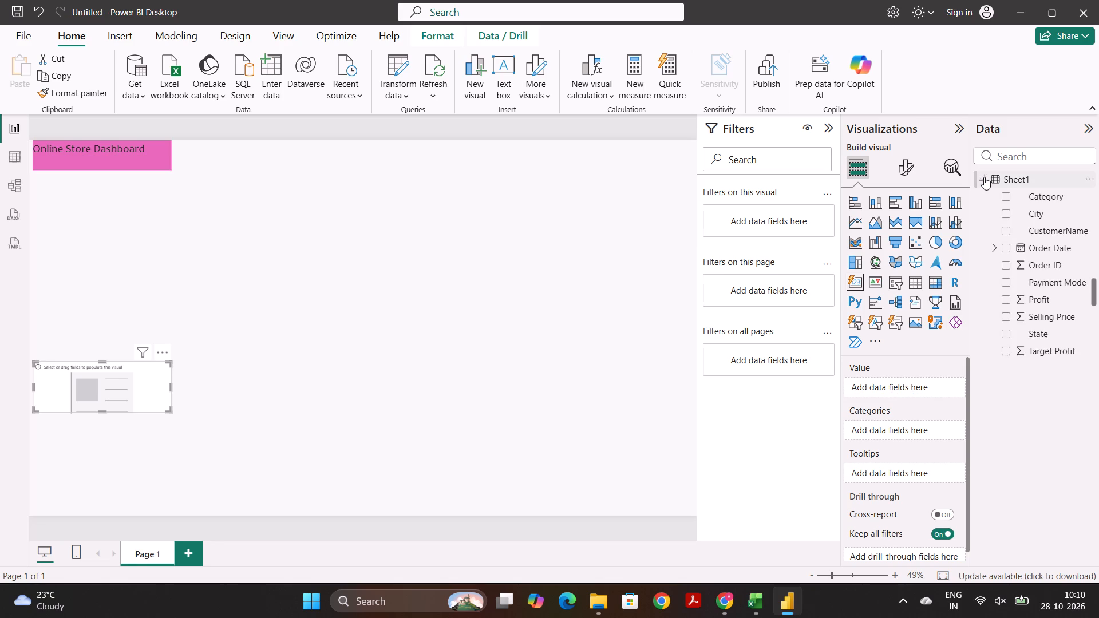
pyautogui.click(1002, 315)
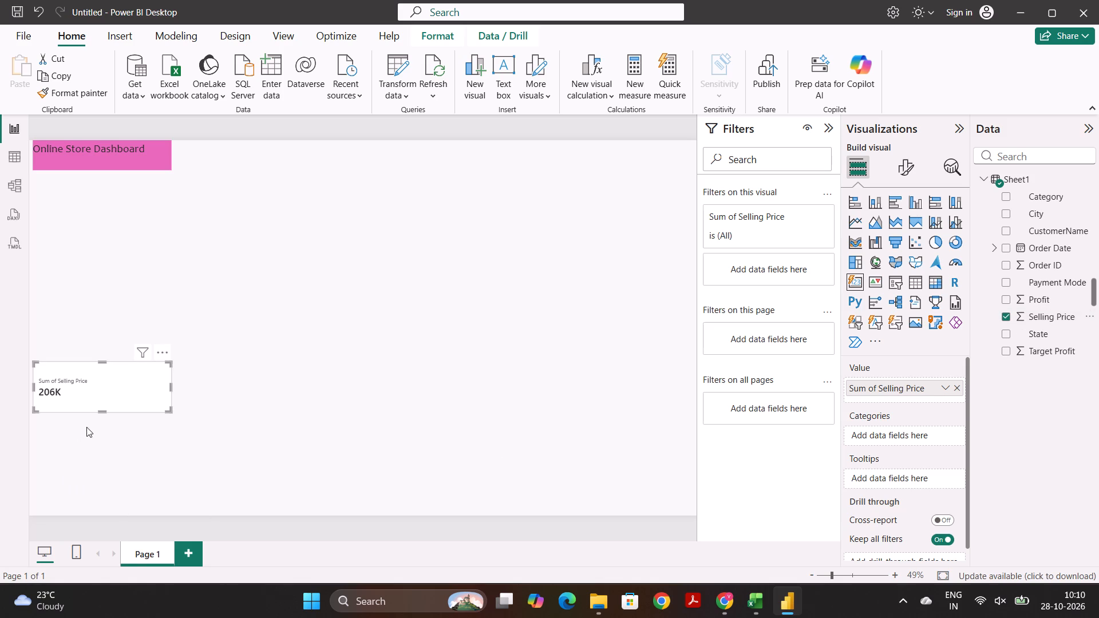
# Move the Sum of Selling Price card up to sit directly beneath the dashboard title and deselect it.
pyautogui.click(86, 380)
pyautogui.moveTo(105, 378); pyautogui.dragTo(97, 205)
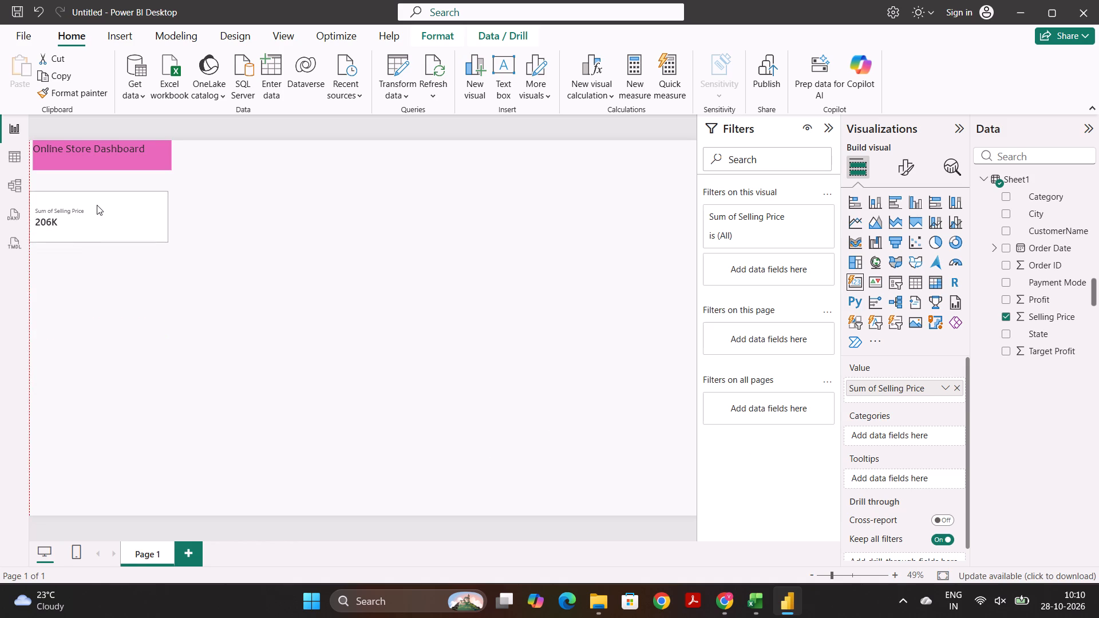
pyautogui.moveTo(97, 205); pyautogui.dragTo(100, 195)
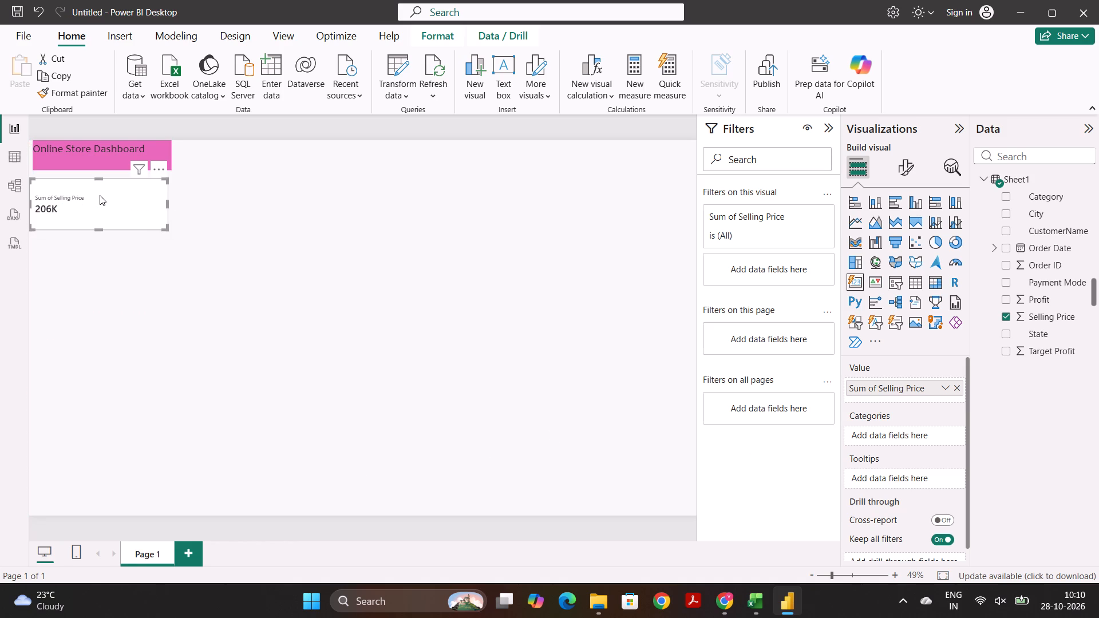
pyautogui.click(235, 219)
pyautogui.click(208, 206)
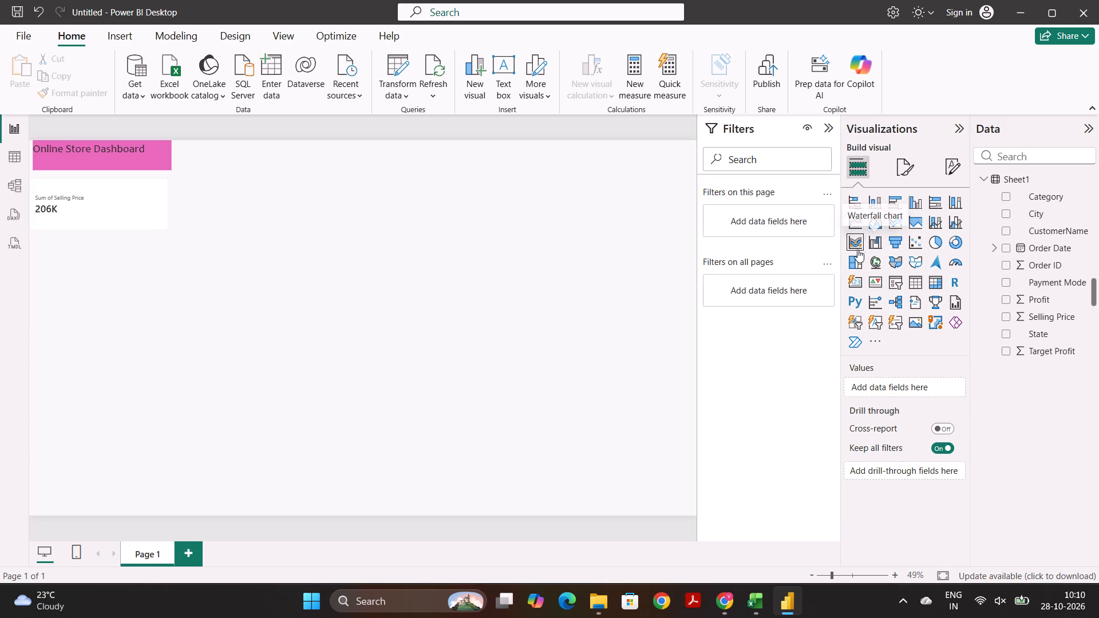
# Add a second card showing Sum of Profit, placed level with the Selling Price card on its right side.
pyautogui.click(860, 276)
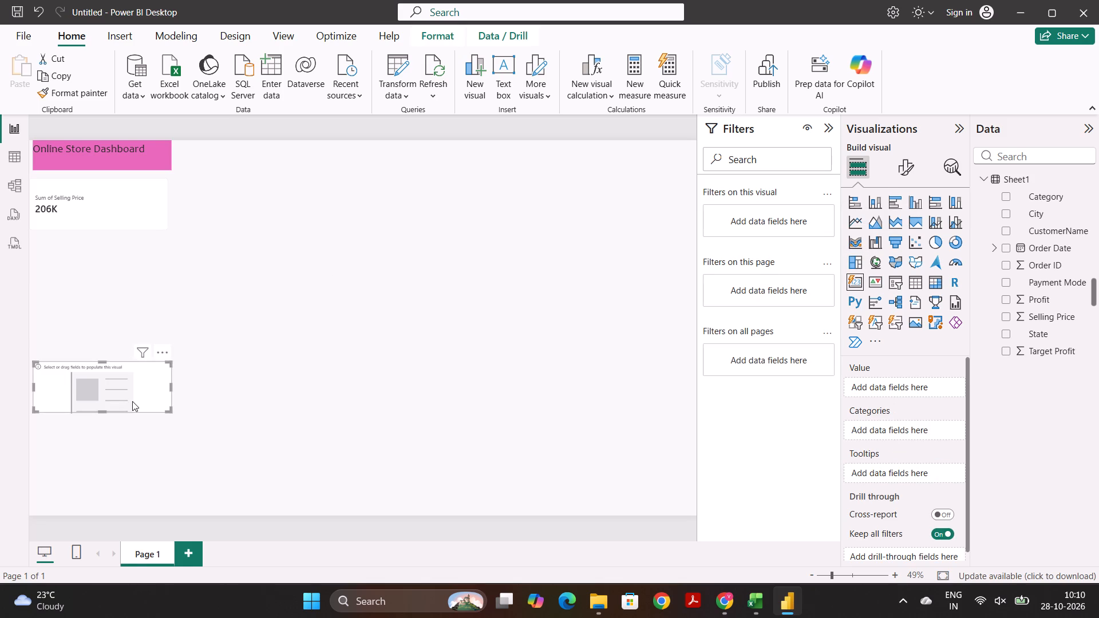
pyautogui.moveTo(132, 401); pyautogui.dragTo(281, 219)
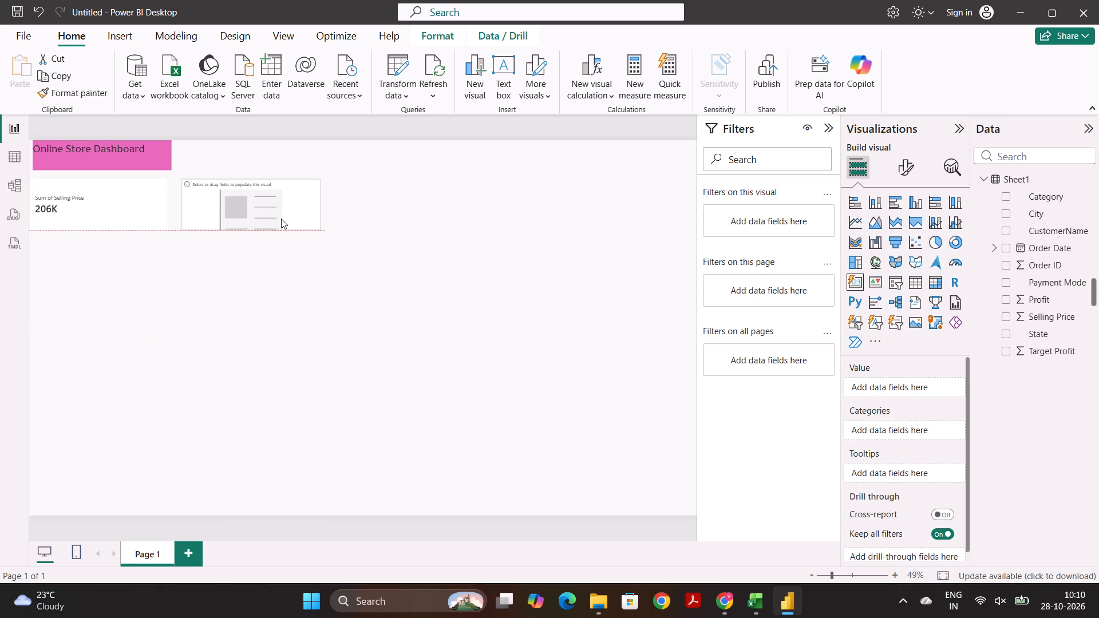
pyautogui.moveTo(281, 219); pyautogui.dragTo(279, 219)
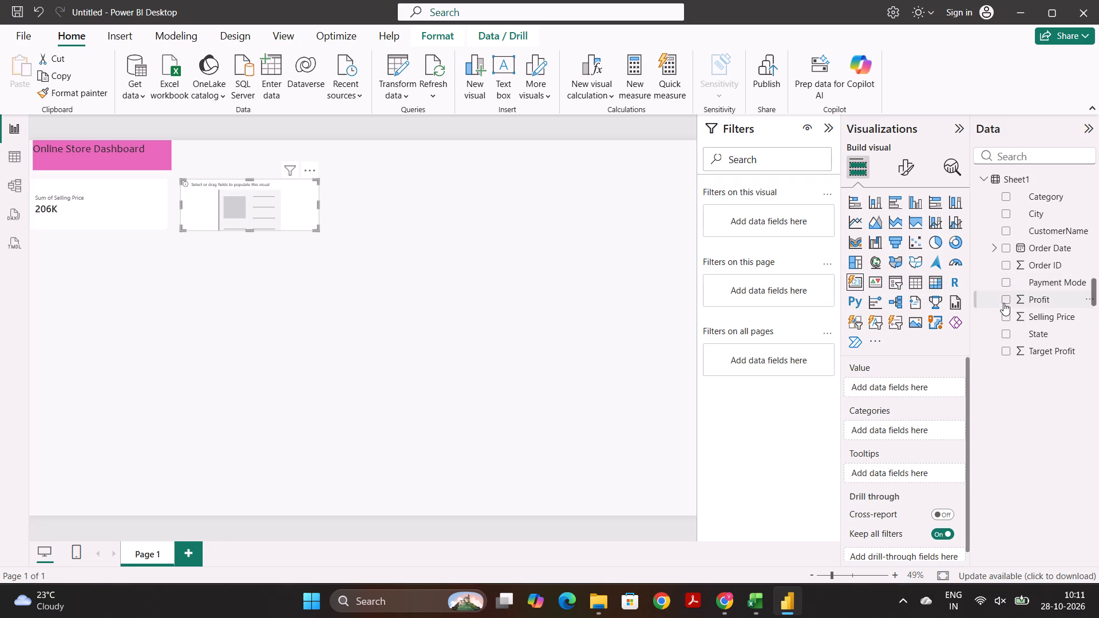
pyautogui.click(1003, 303)
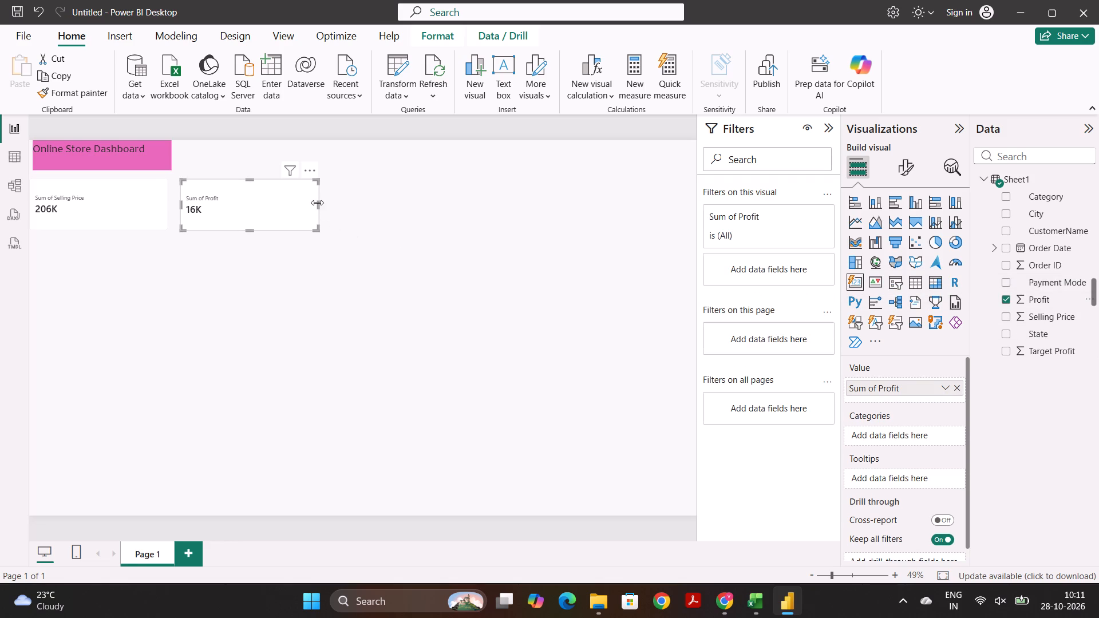
# Narrow the Profit and Selling Price cards, move the Profit card closer to the Selling Price card, and clear the selection.
pyautogui.moveTo(317, 203); pyautogui.dragTo(274, 203)
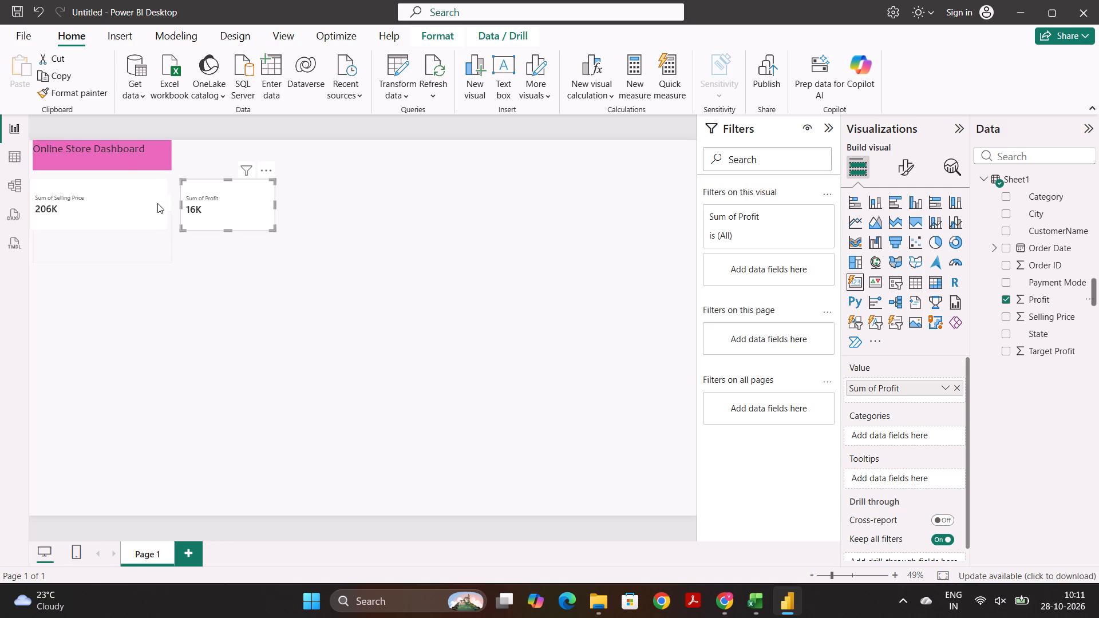
pyautogui.click(157, 203)
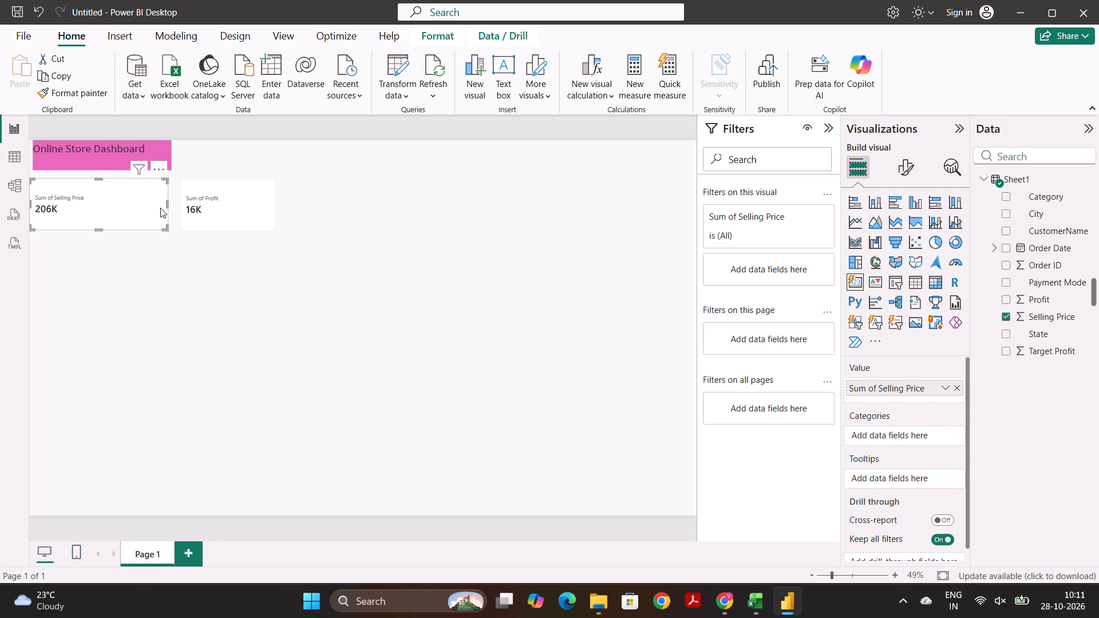
pyautogui.moveTo(168, 204); pyautogui.dragTo(132, 203)
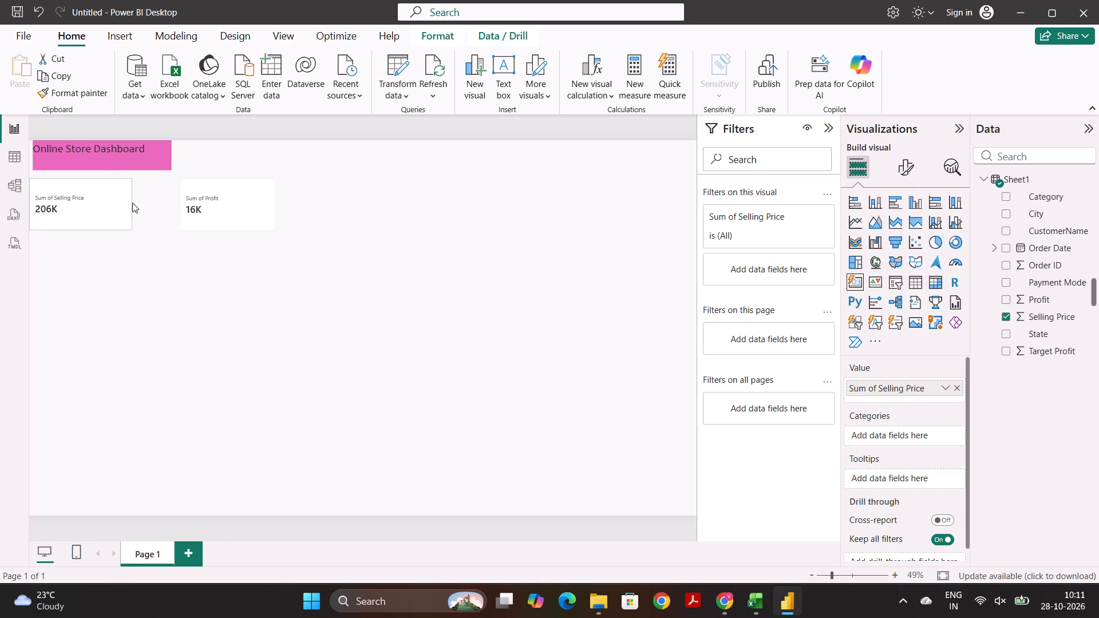
pyautogui.moveTo(132, 203); pyautogui.dragTo(133, 203)
pyautogui.moveTo(207, 213); pyautogui.dragTo(173, 212)
pyautogui.click(281, 213)
pyautogui.click(278, 208)
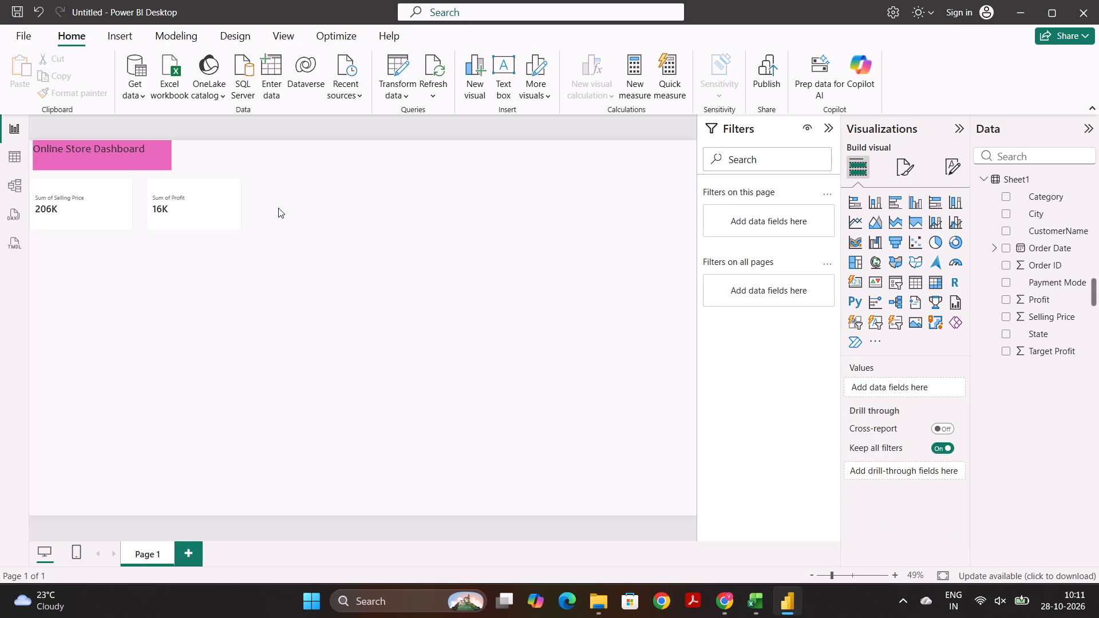
# Add a third card beside the Profit card showing the Count of Order ID.
pyautogui.click(849, 281)
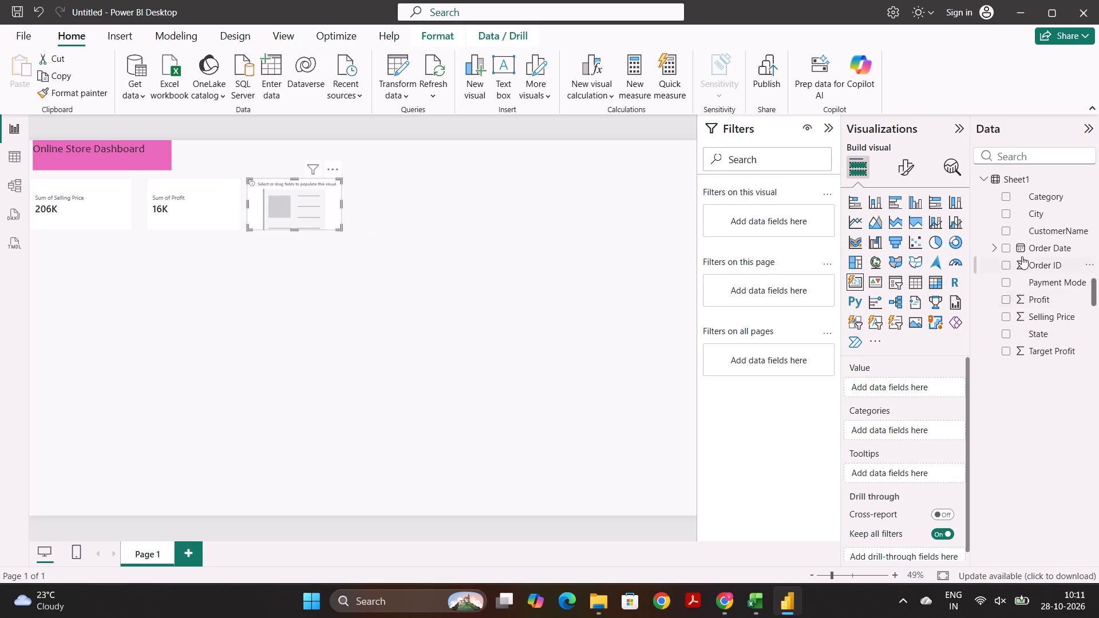
pyautogui.click(1007, 264)
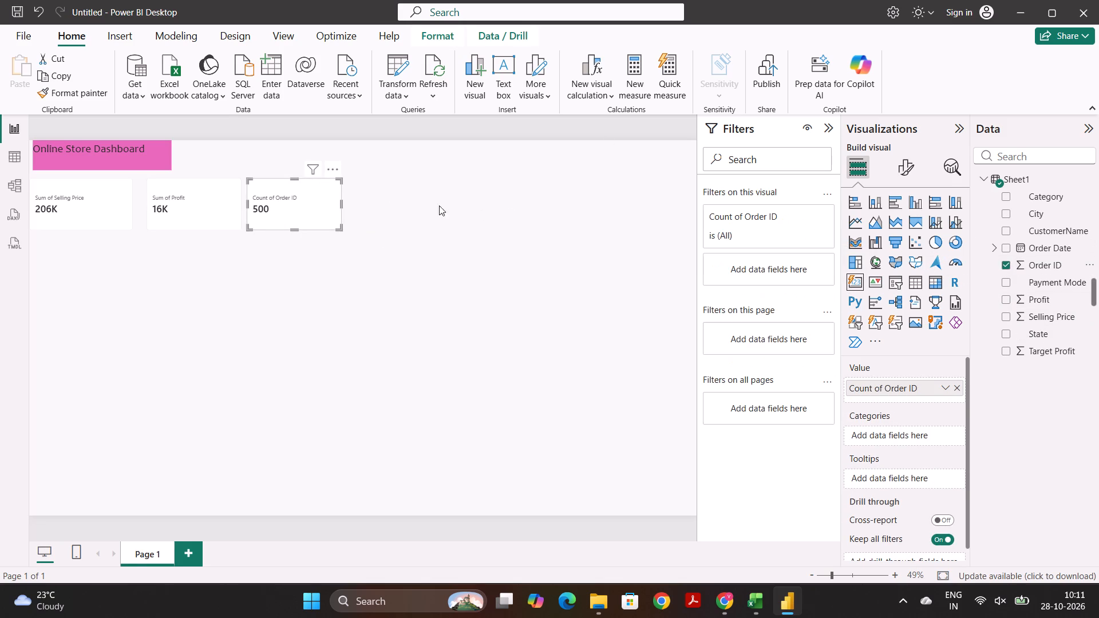
pyautogui.click(296, 179)
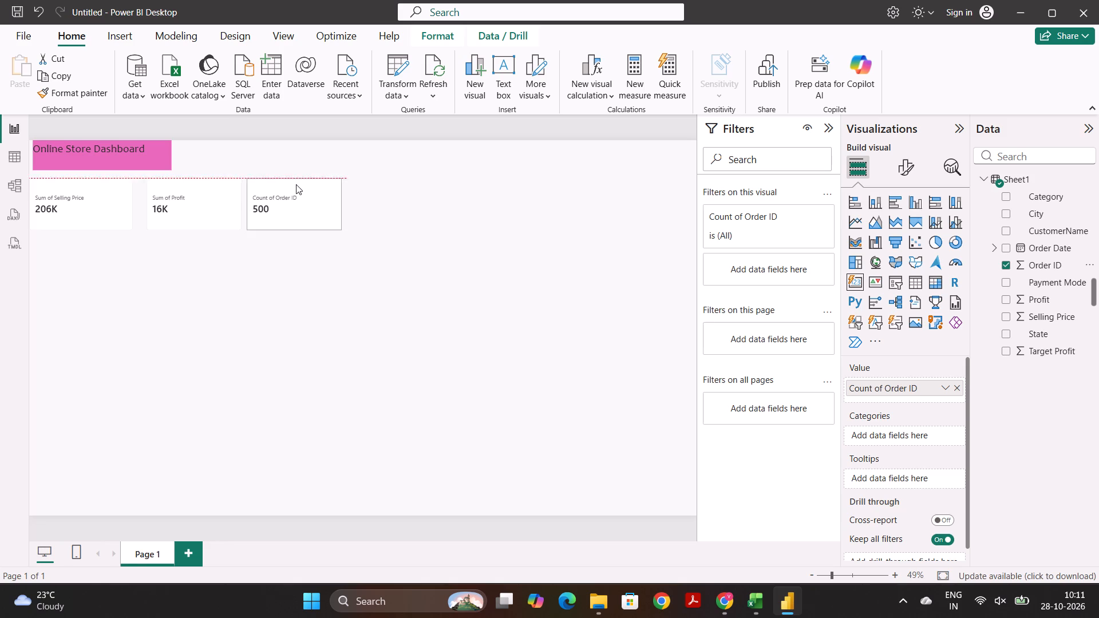
# Narrow the Selling Price card slightly and shift the Profit and Order ID cards along the row to tighten the spacing between them.
pyautogui.click(127, 203)
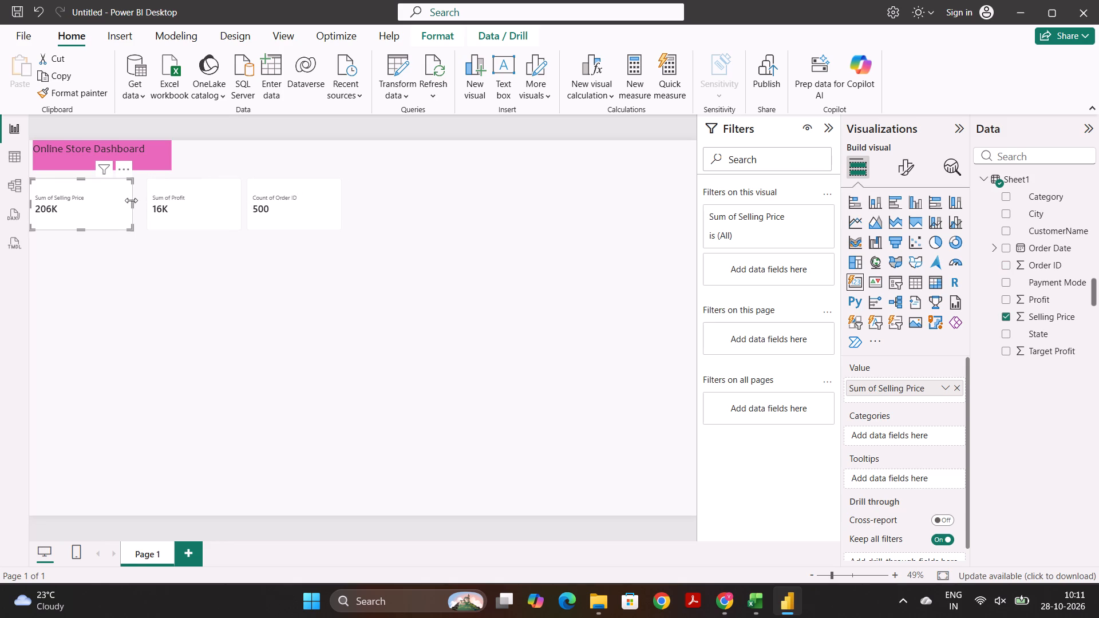
pyautogui.moveTo(131, 201); pyautogui.dragTo(121, 200)
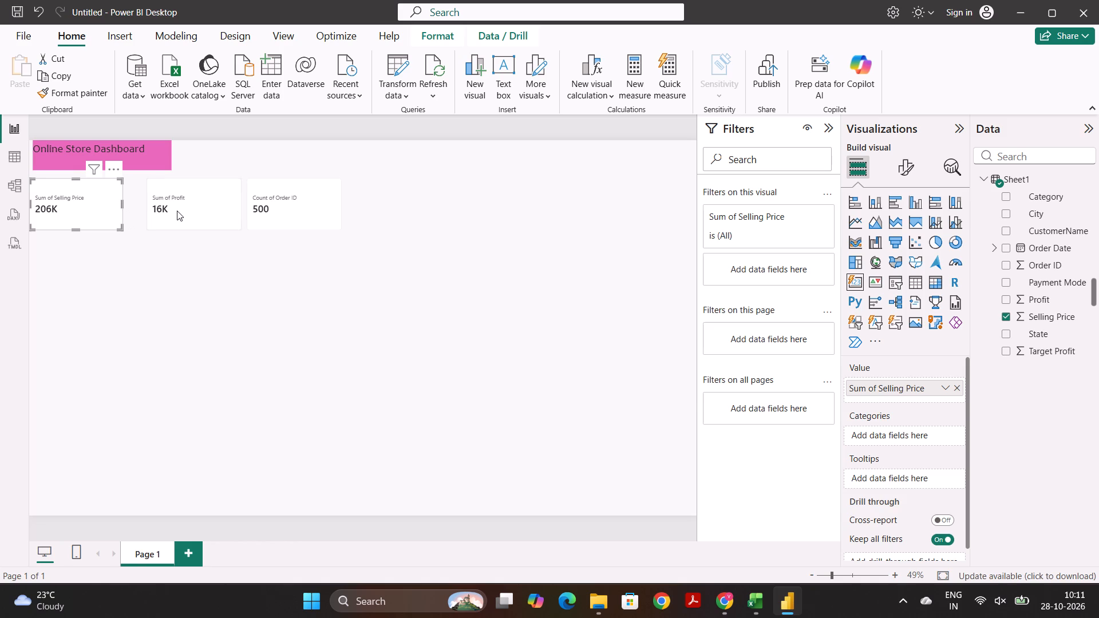
pyautogui.moveTo(177, 211); pyautogui.dragTo(163, 210)
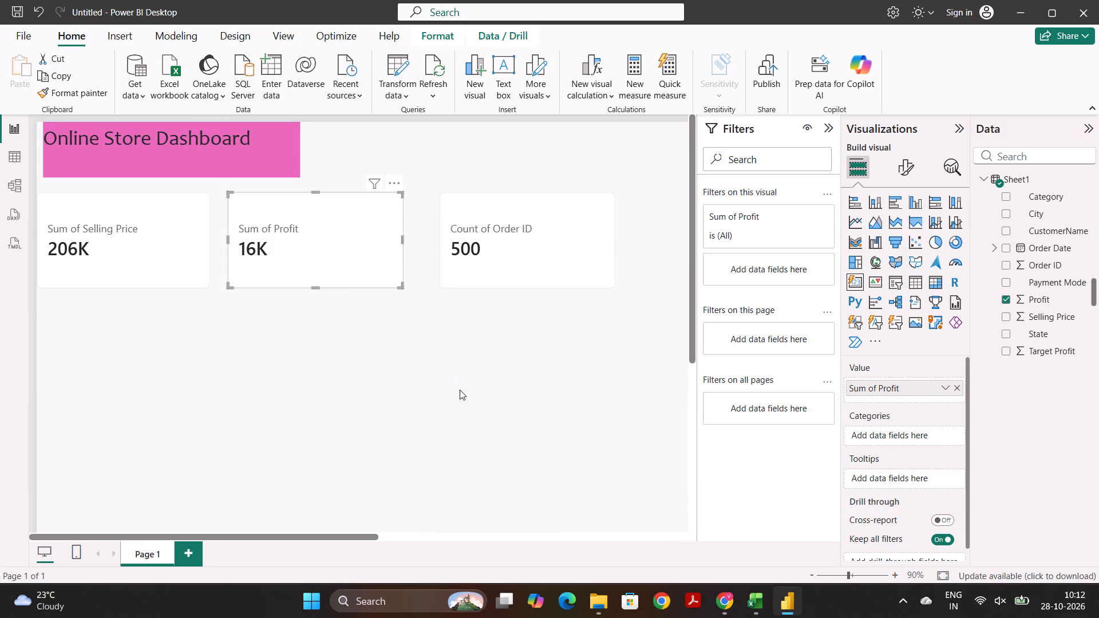
pyautogui.click(315, 192)
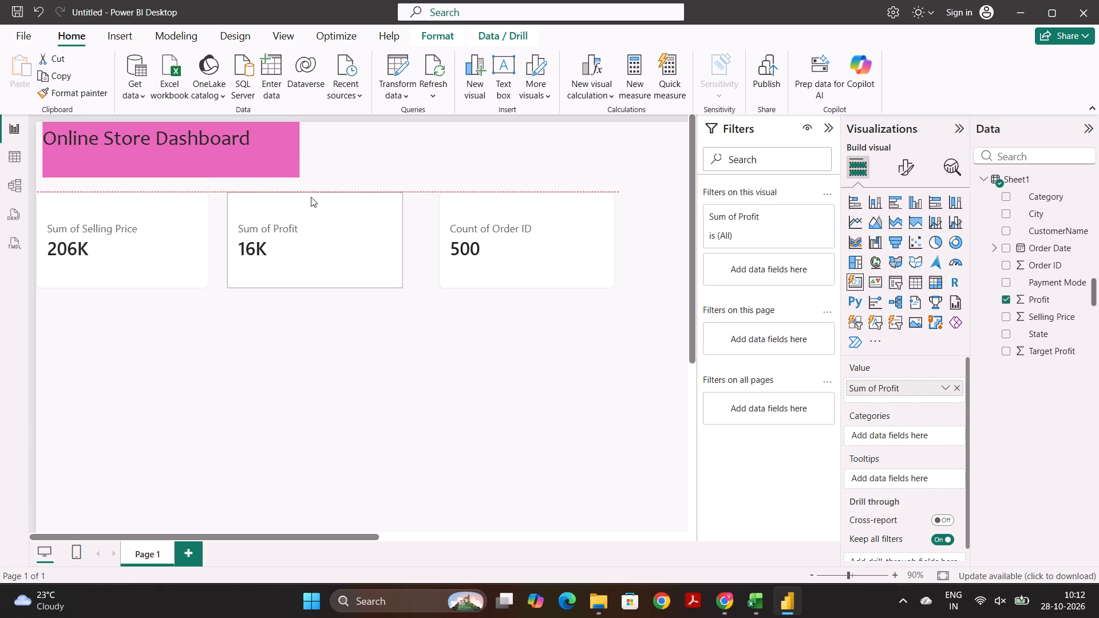
pyautogui.moveTo(481, 227); pyautogui.dragTo(459, 229)
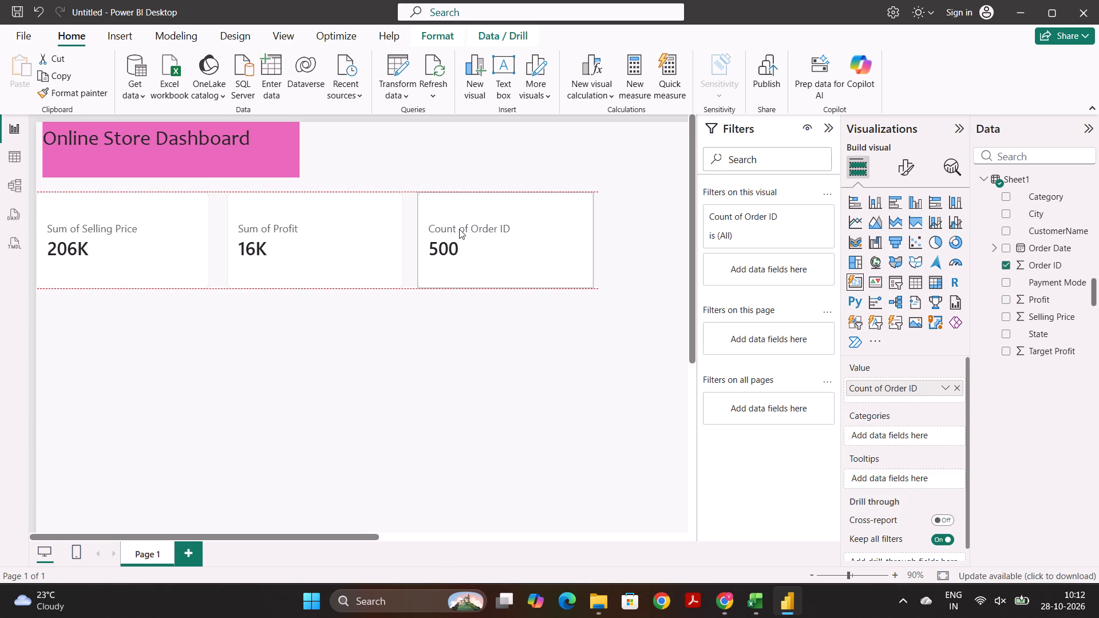
pyautogui.moveTo(459, 229); pyautogui.dragTo(465, 232)
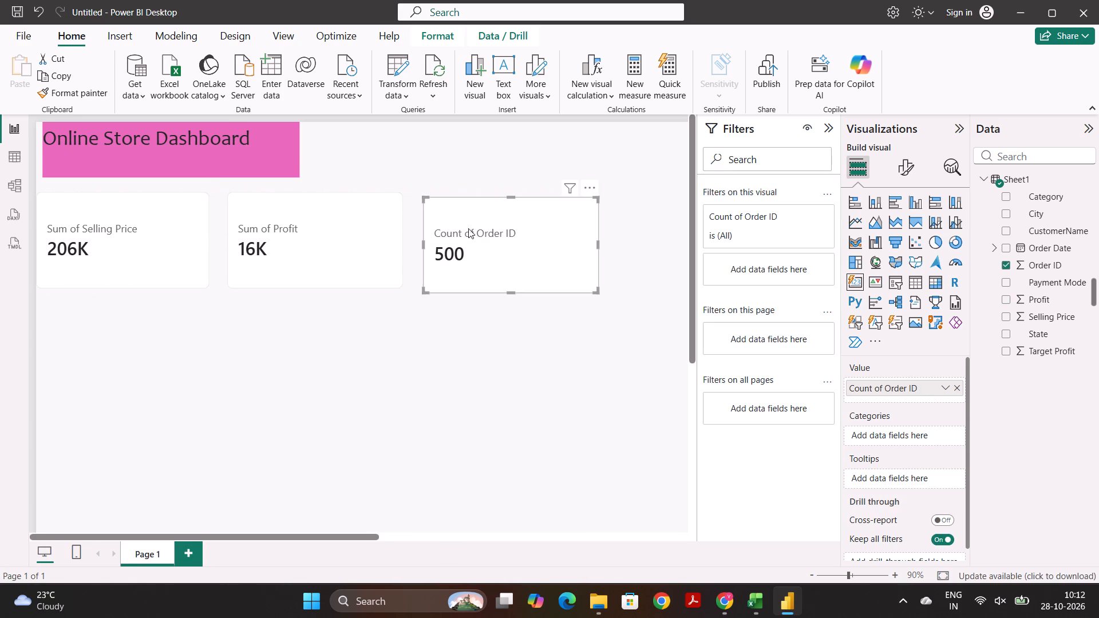
pyautogui.click(513, 237)
# Turn on the title for the Sum of Selling Price card and set its text to Total Sales.
pyautogui.click(100, 226)
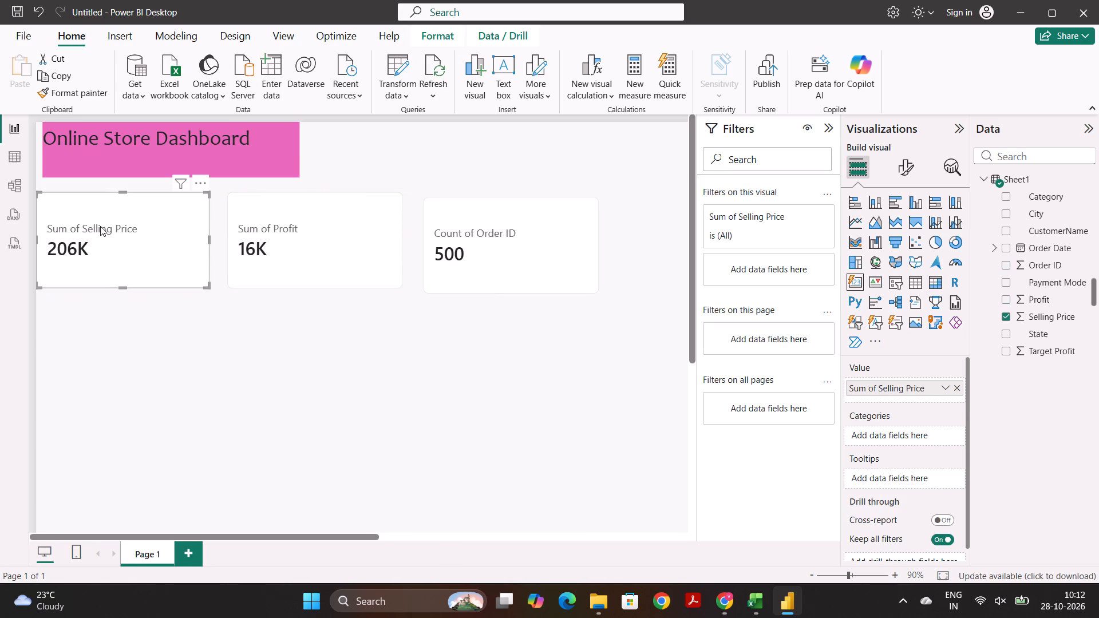
pyautogui.scroll(-2, 880, 434)
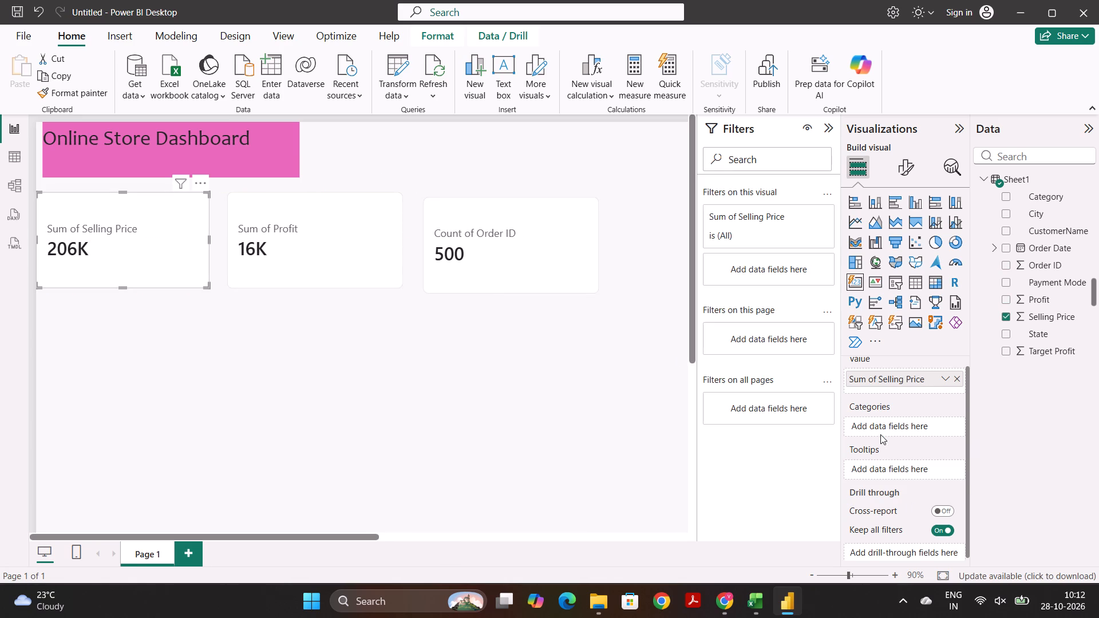
pyautogui.click(908, 176)
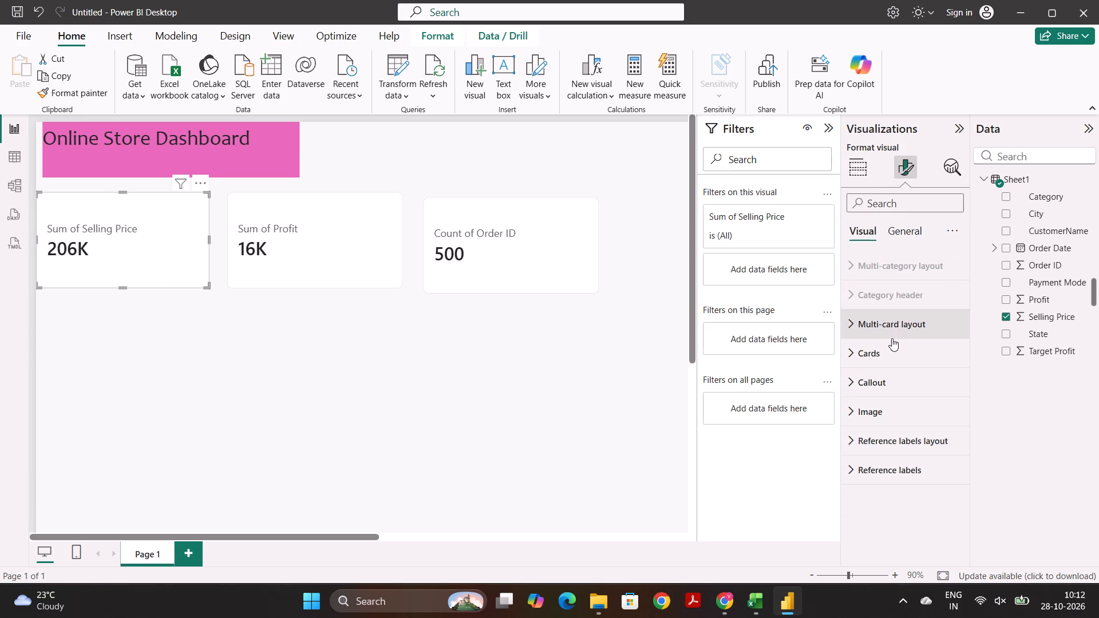
pyautogui.click(896, 235)
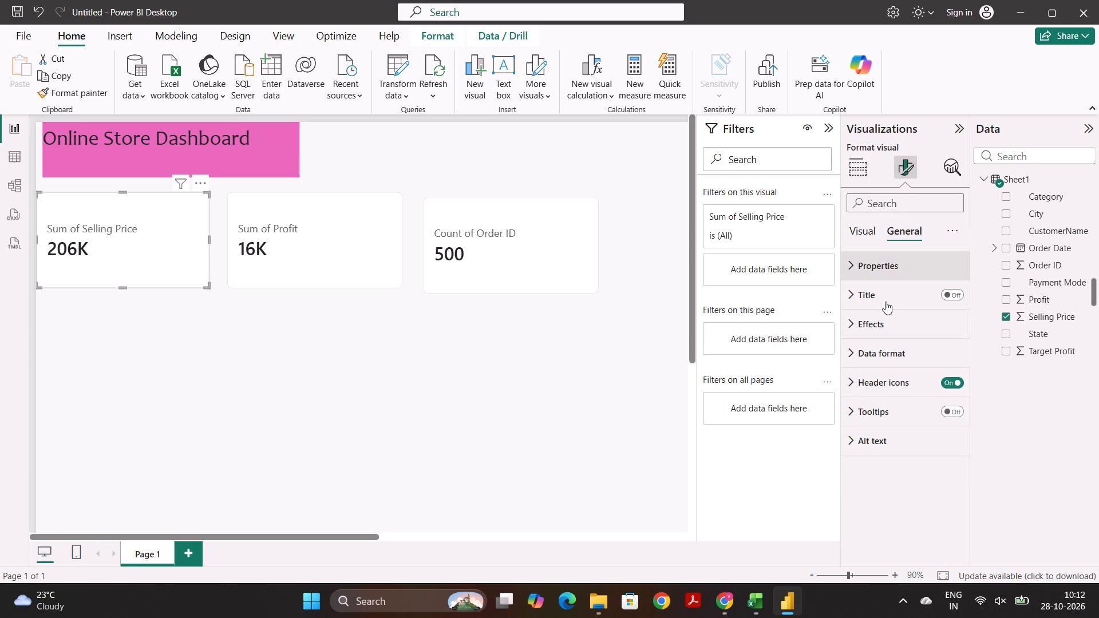
pyautogui.click(885, 299)
pyautogui.click(942, 293)
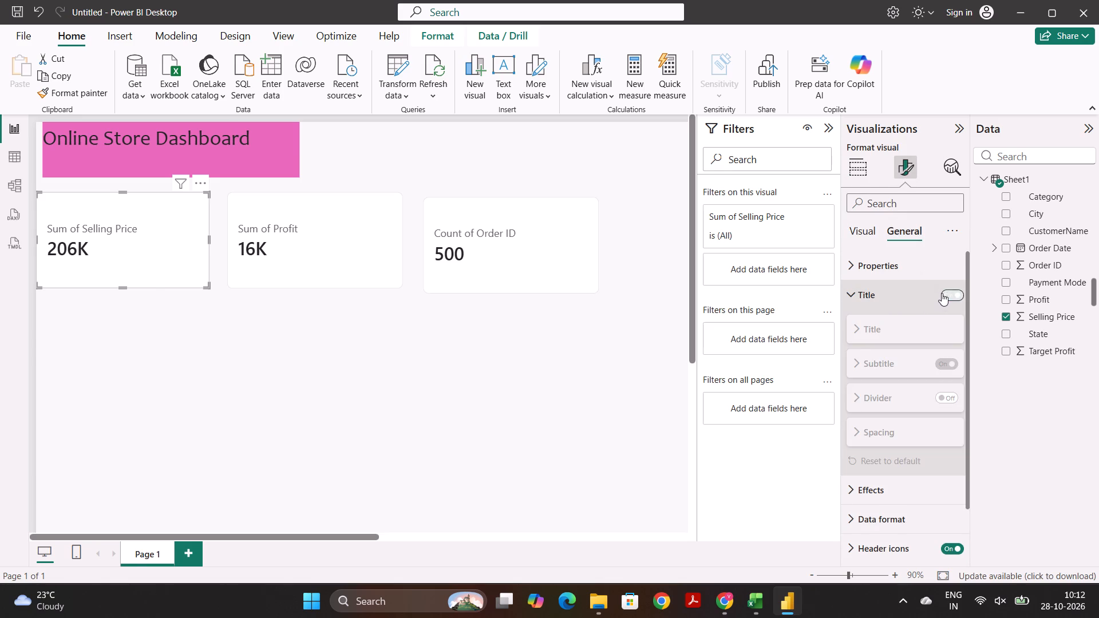
pyautogui.click(883, 363)
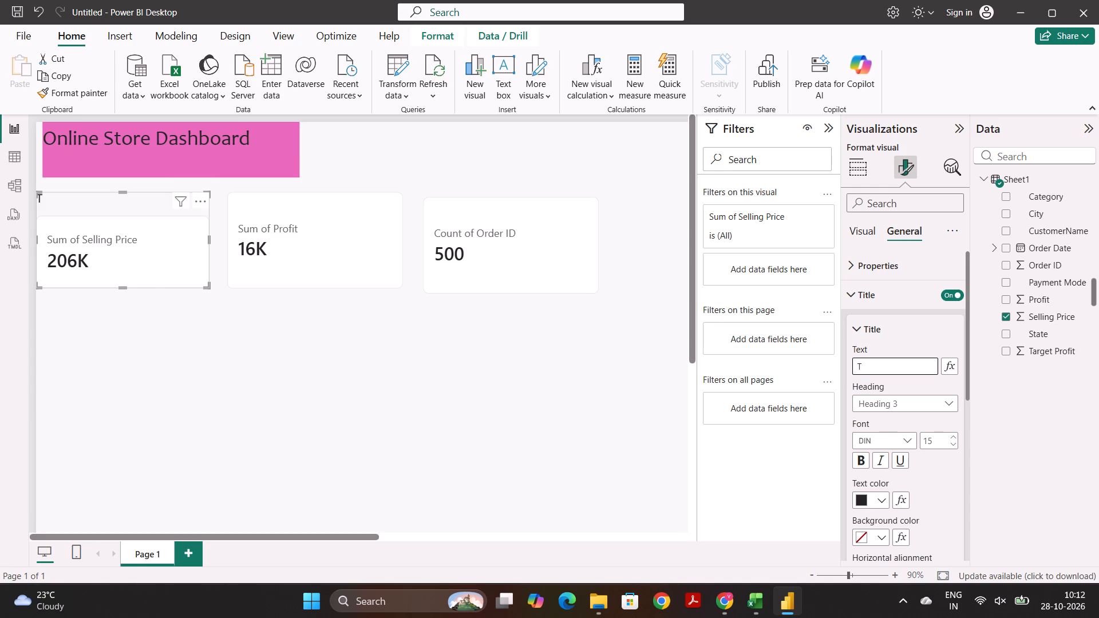
pyautogui.press('o')
pyautogui.press('a')
pyautogui.press('BackSpace')
pyautogui.write('tal')
pyautogui.press('space')
pyautogui.write('ales')
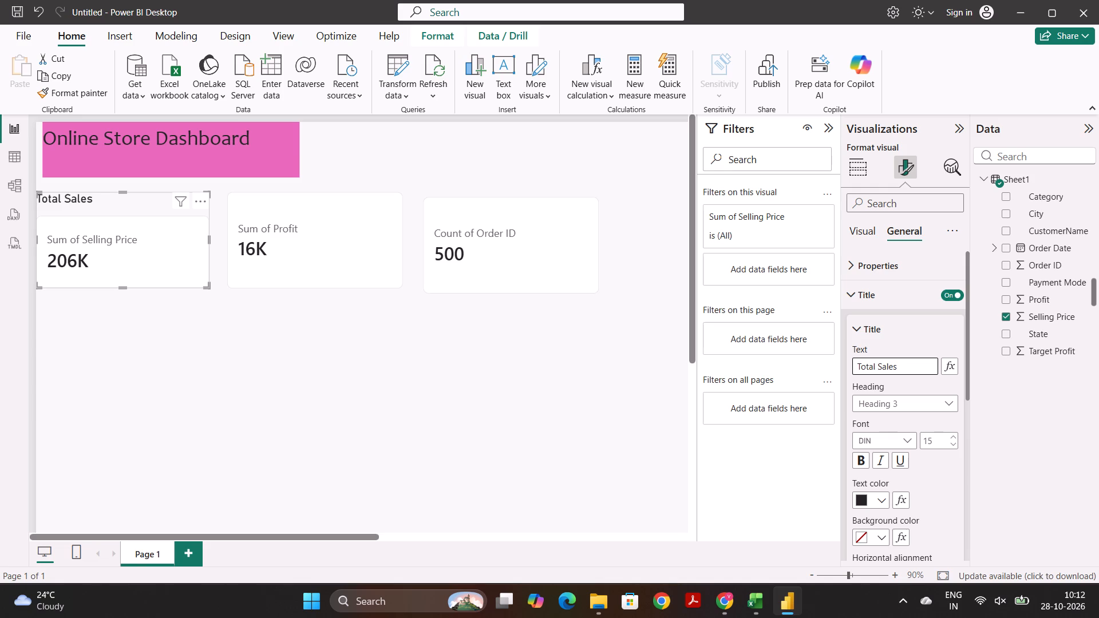
pyautogui.press('Return')
# Turn on the title for the Sum of Profit card and set its text to Total Profit.
pyautogui.click(345, 245)
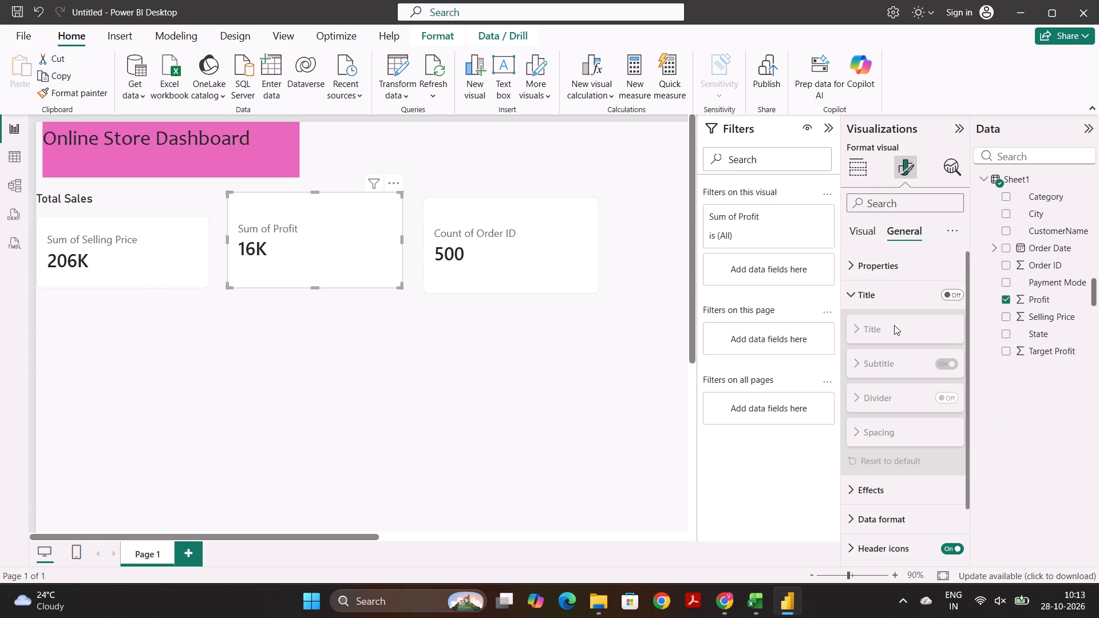
pyautogui.click(883, 294)
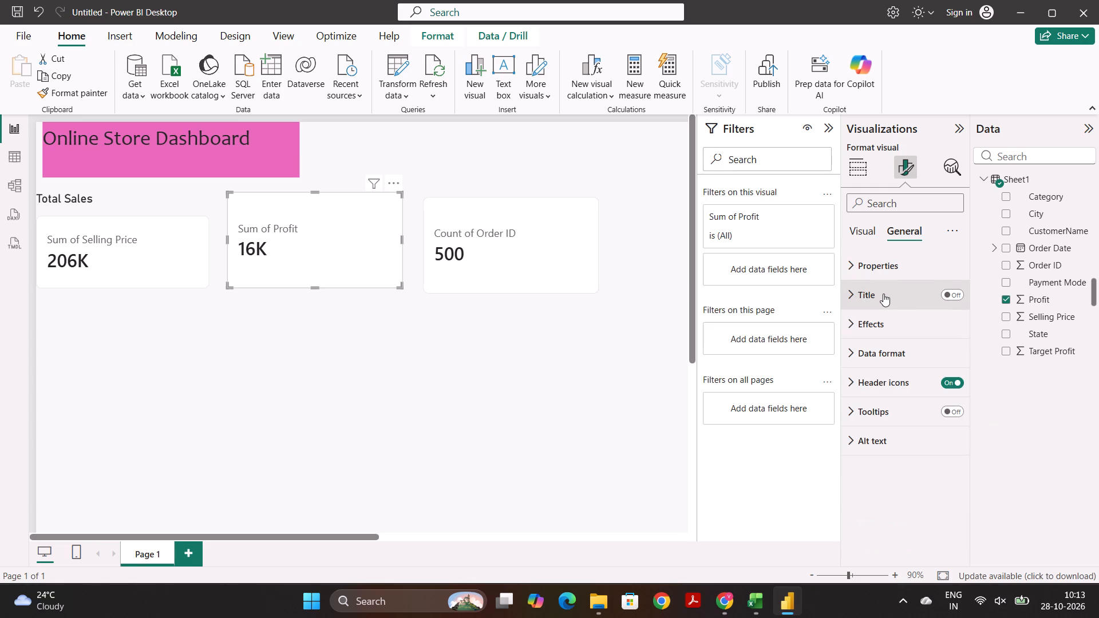
pyautogui.click(900, 291)
pyautogui.click(943, 294)
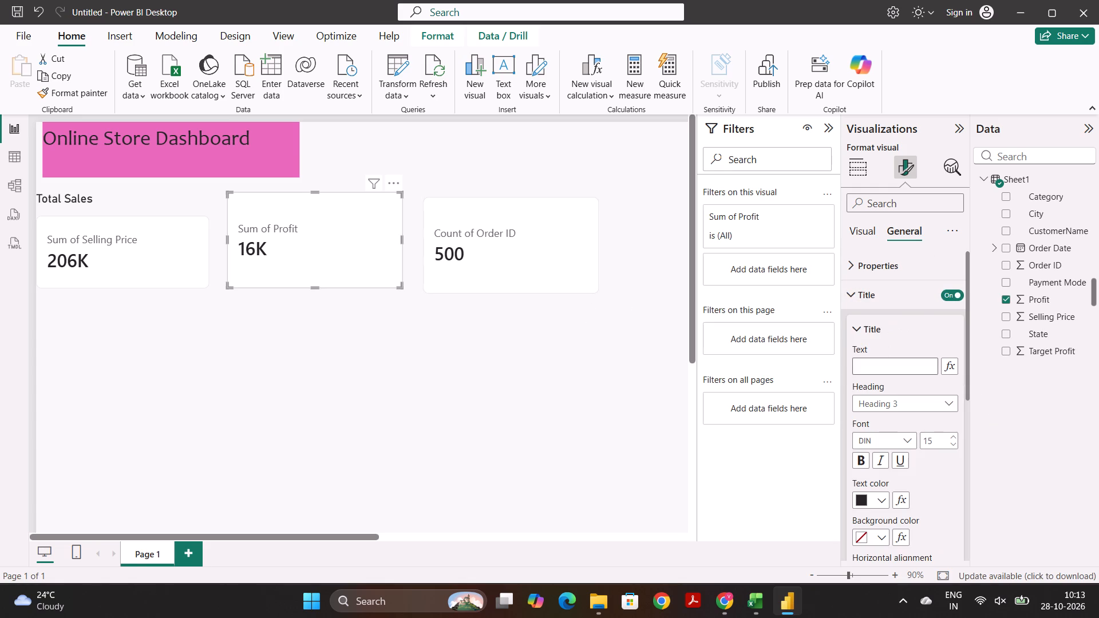
pyautogui.click(885, 366)
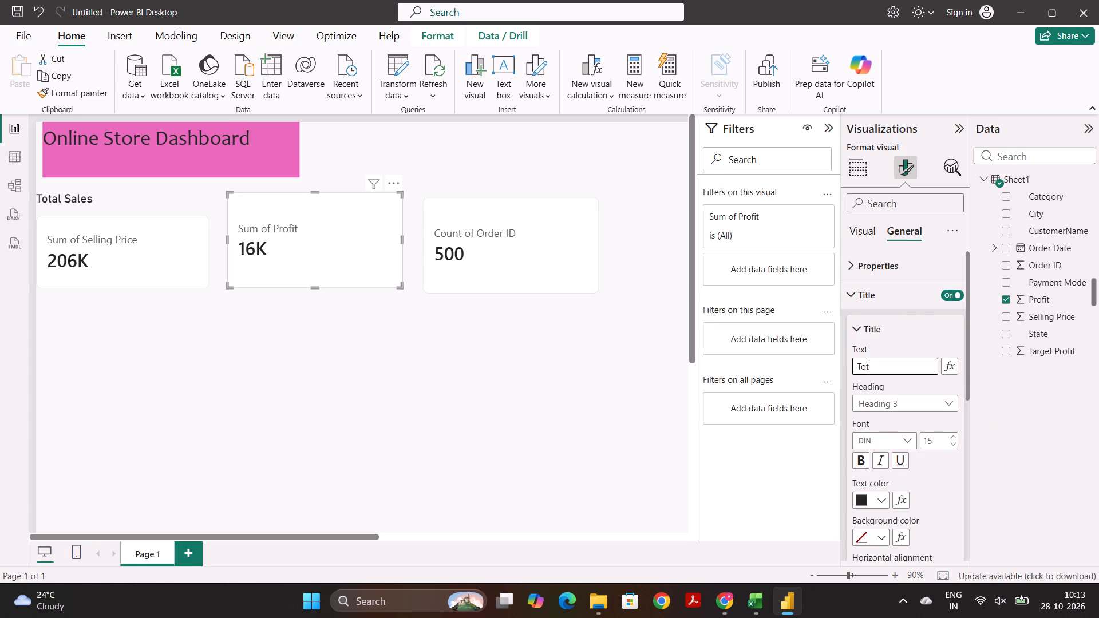
pyautogui.write('rofit')
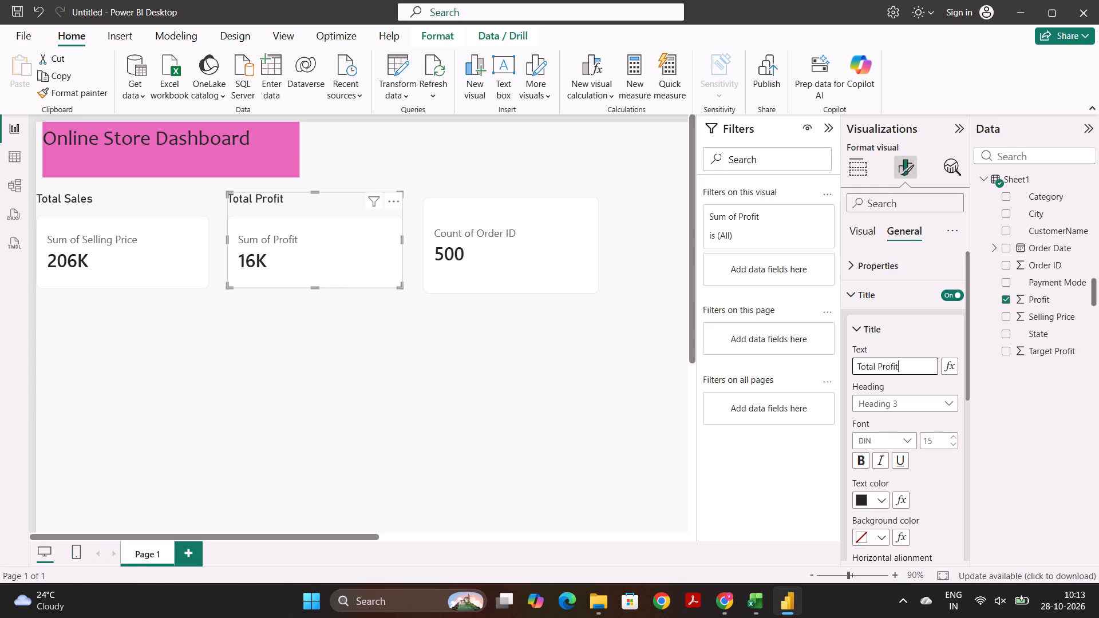
# Turn on the title for the Count of Order ID card and set its text to Total Orders.
pyautogui.click(587, 276)
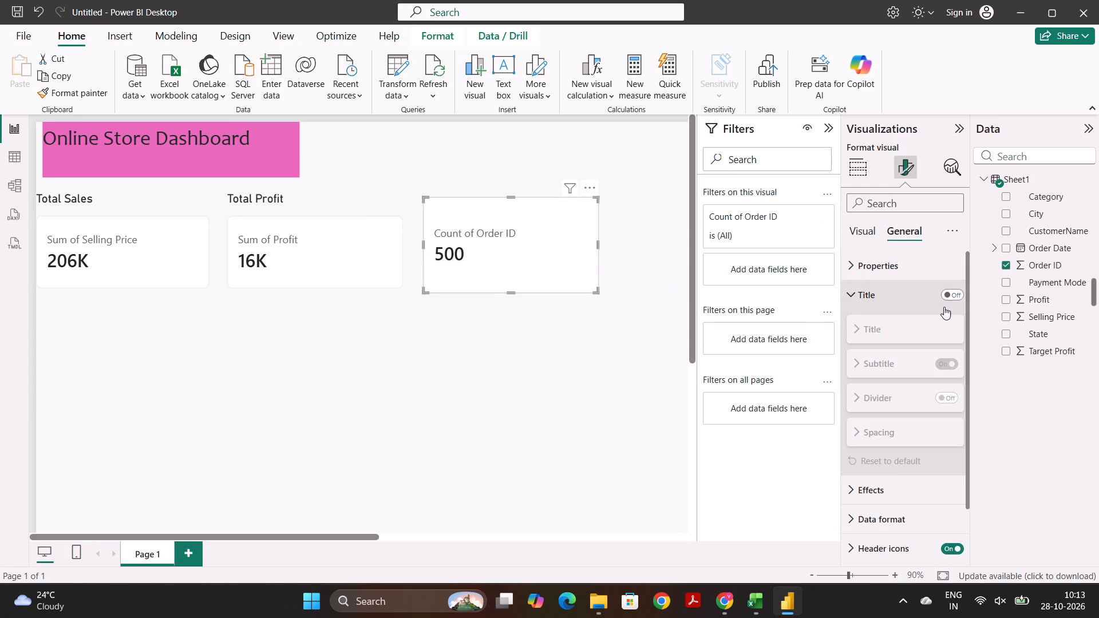
pyautogui.click(947, 296)
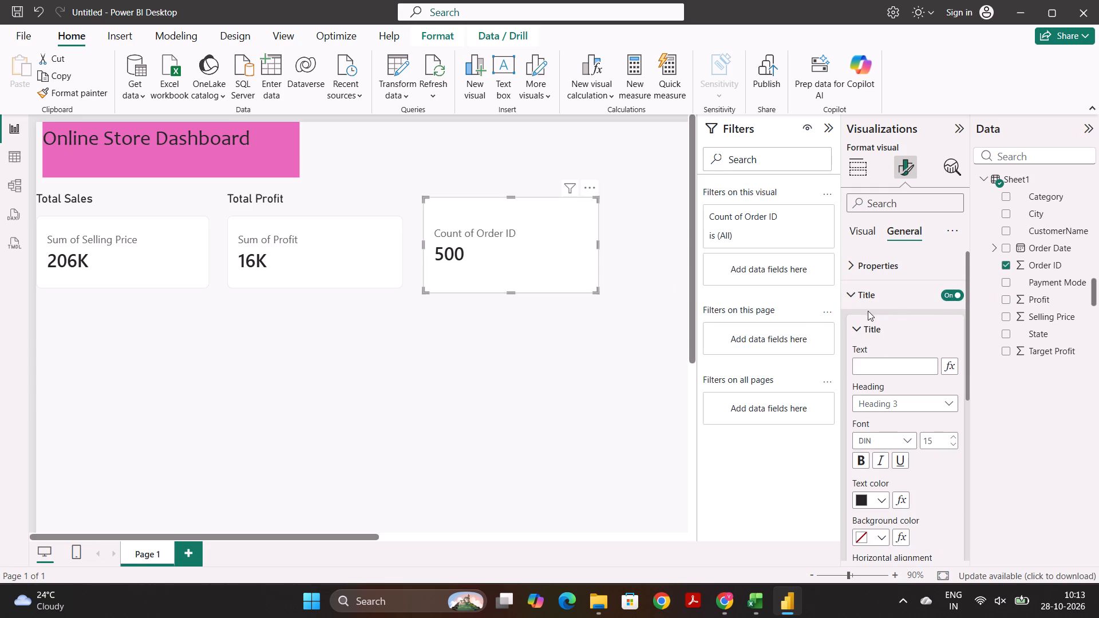
pyautogui.click(885, 369)
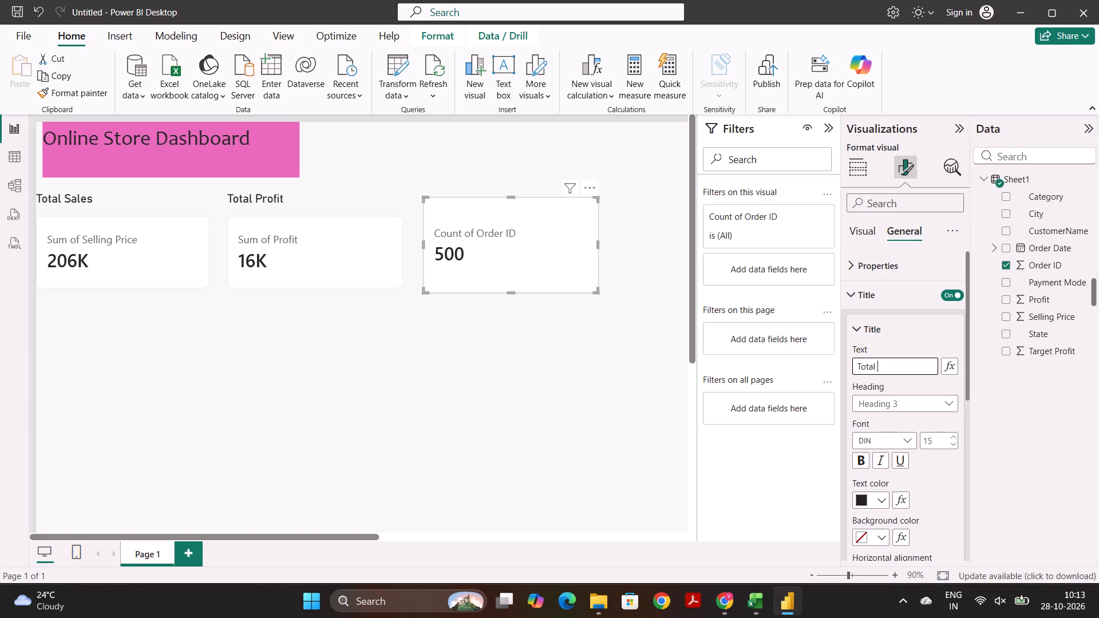
pyautogui.press('o')
pyautogui.write('rders')
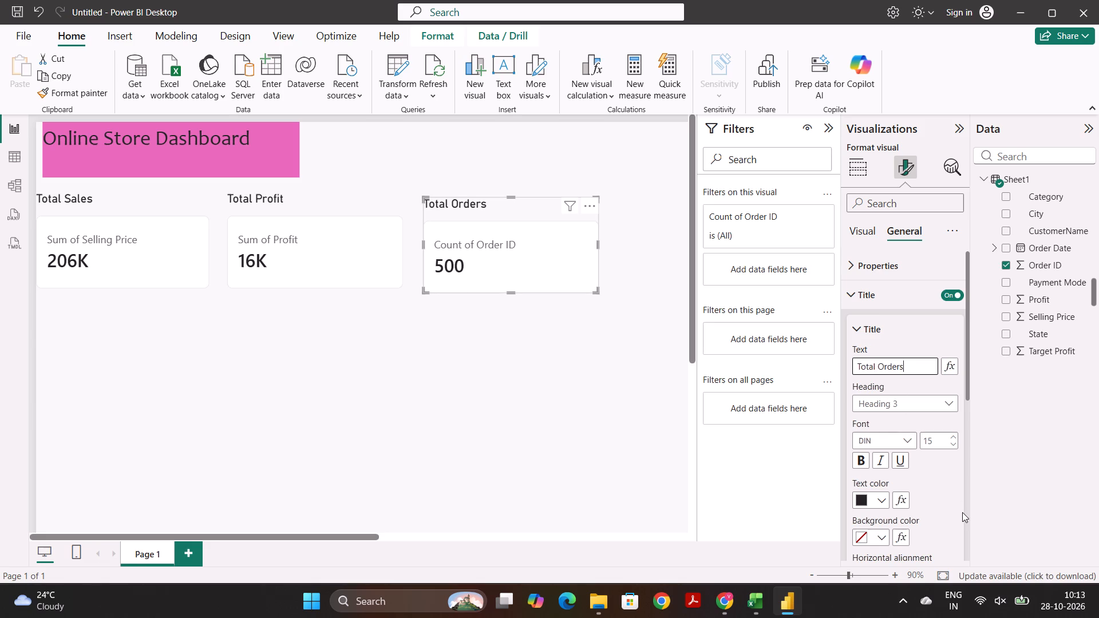
# Look through the general and visual format settings of the Total Orders card.
pyautogui.scroll(-5, 962, 512)
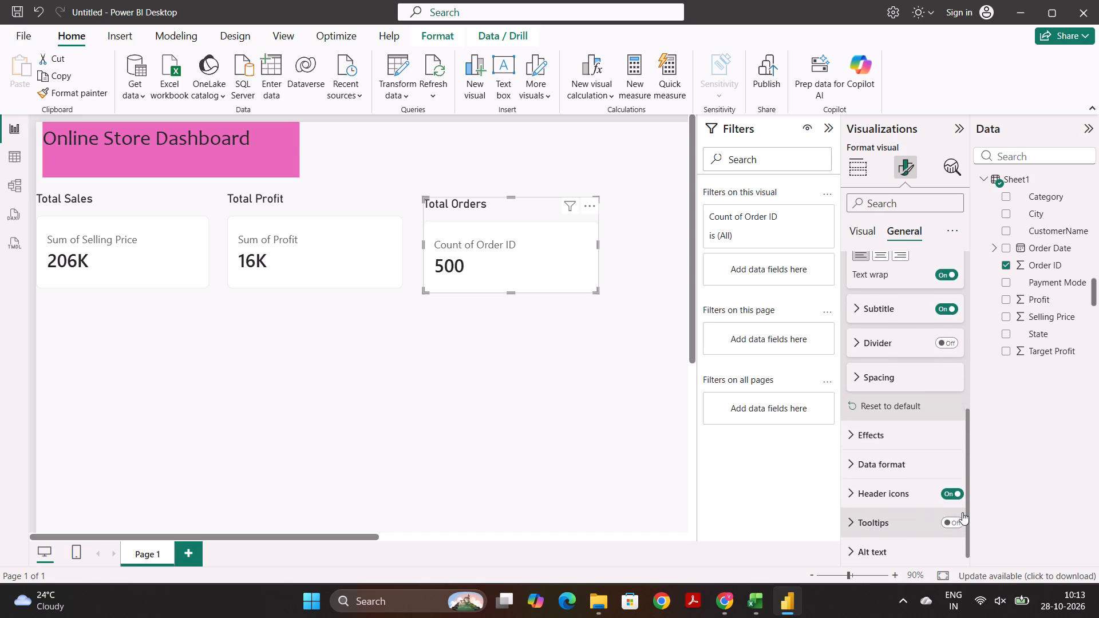
pyautogui.scroll(-3, 962, 512)
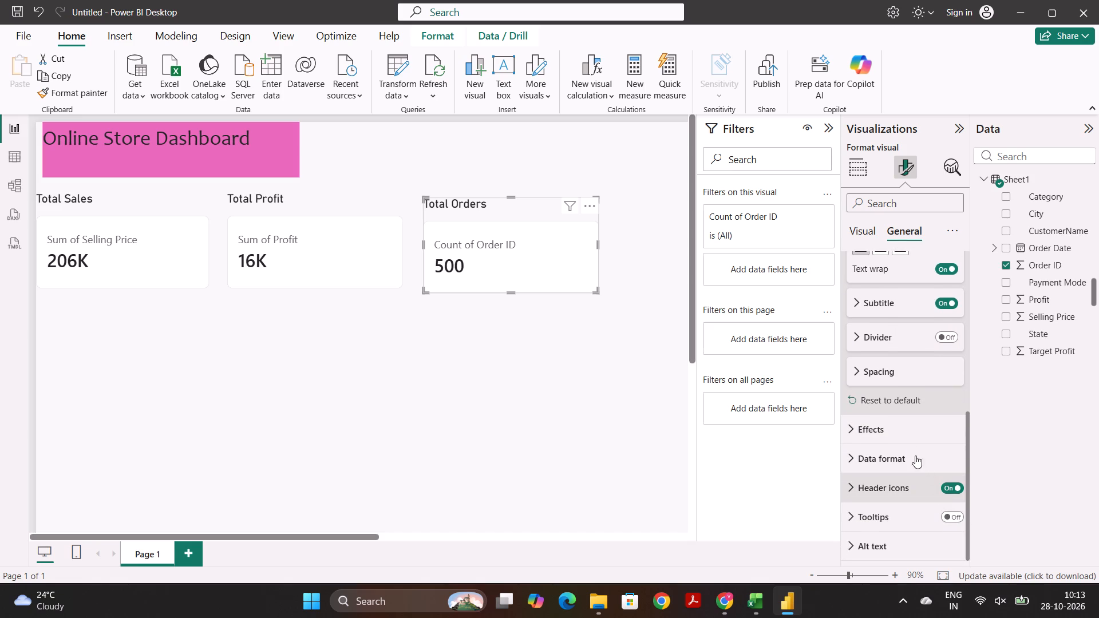
pyautogui.scroll(3, 907, 422)
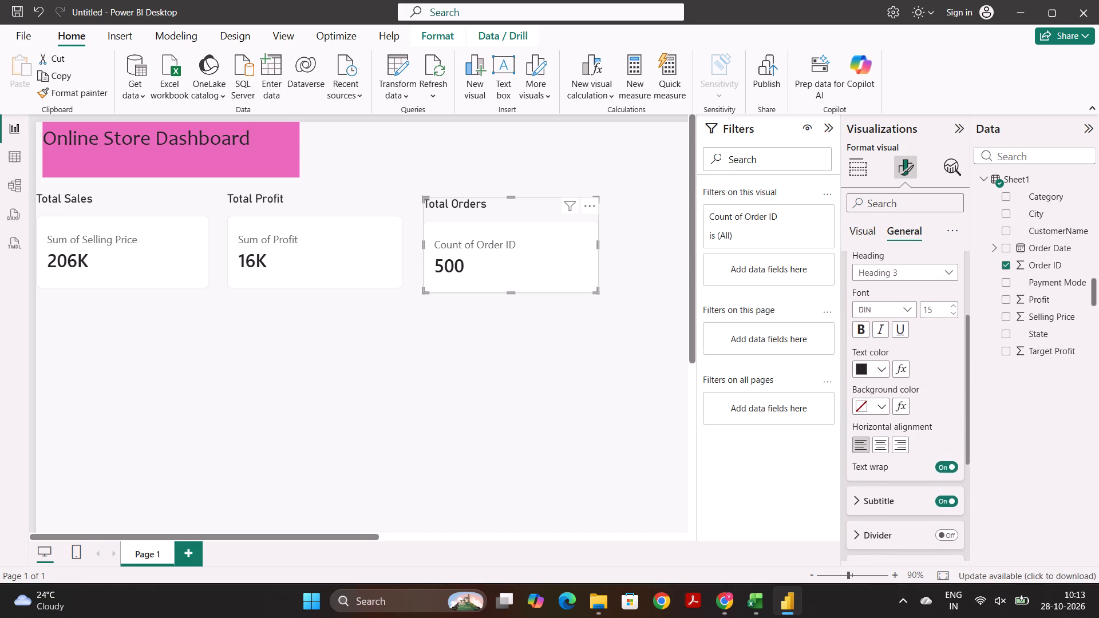
pyautogui.scroll(3, 907, 422)
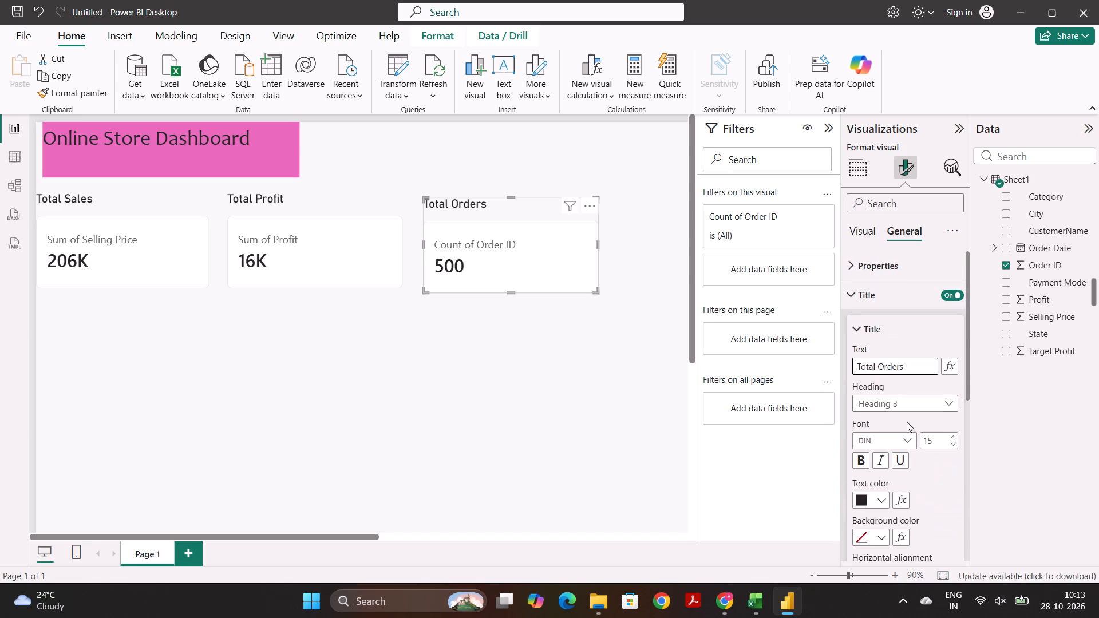
pyautogui.click(864, 230)
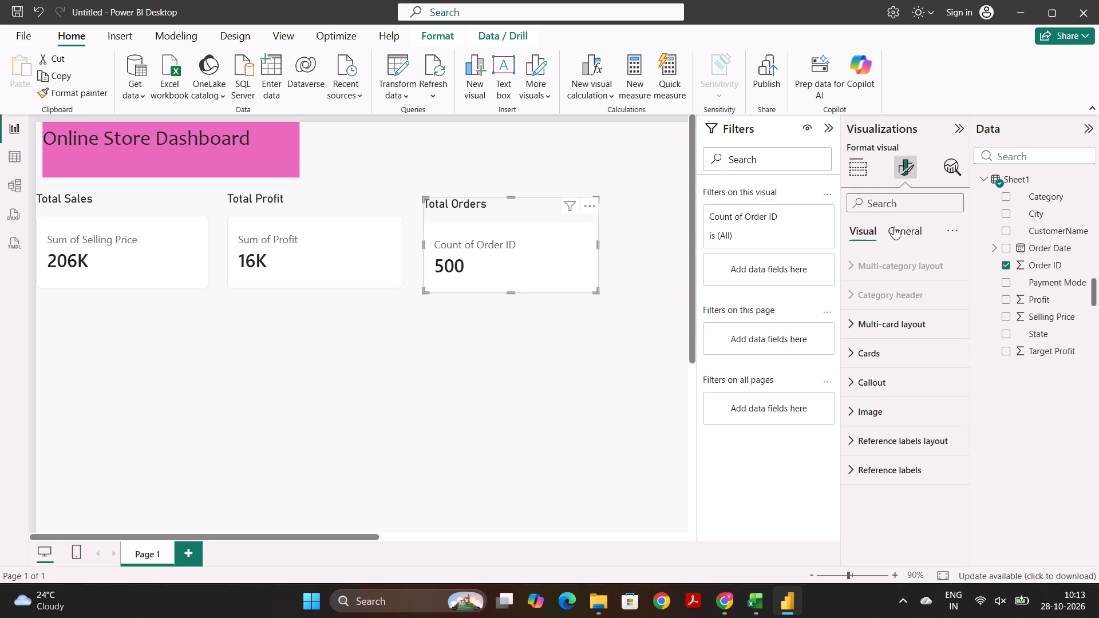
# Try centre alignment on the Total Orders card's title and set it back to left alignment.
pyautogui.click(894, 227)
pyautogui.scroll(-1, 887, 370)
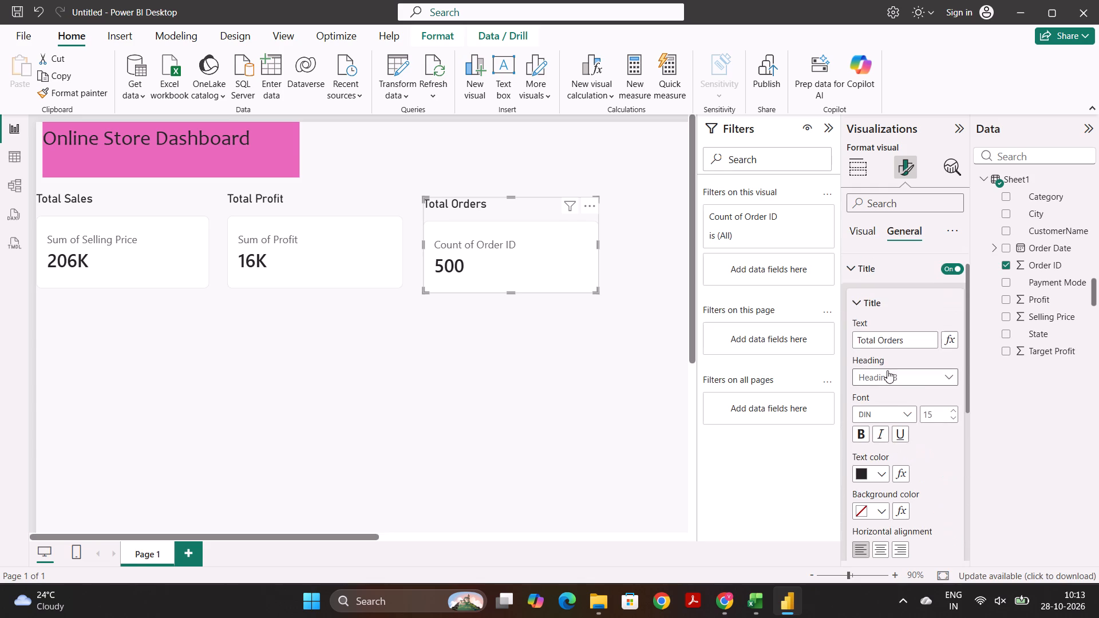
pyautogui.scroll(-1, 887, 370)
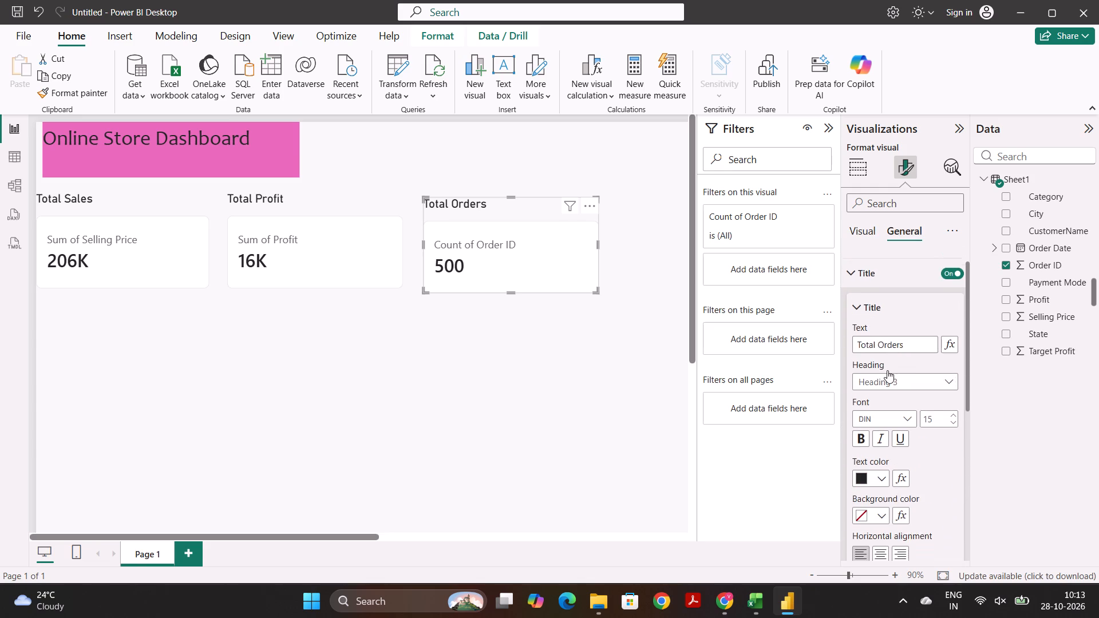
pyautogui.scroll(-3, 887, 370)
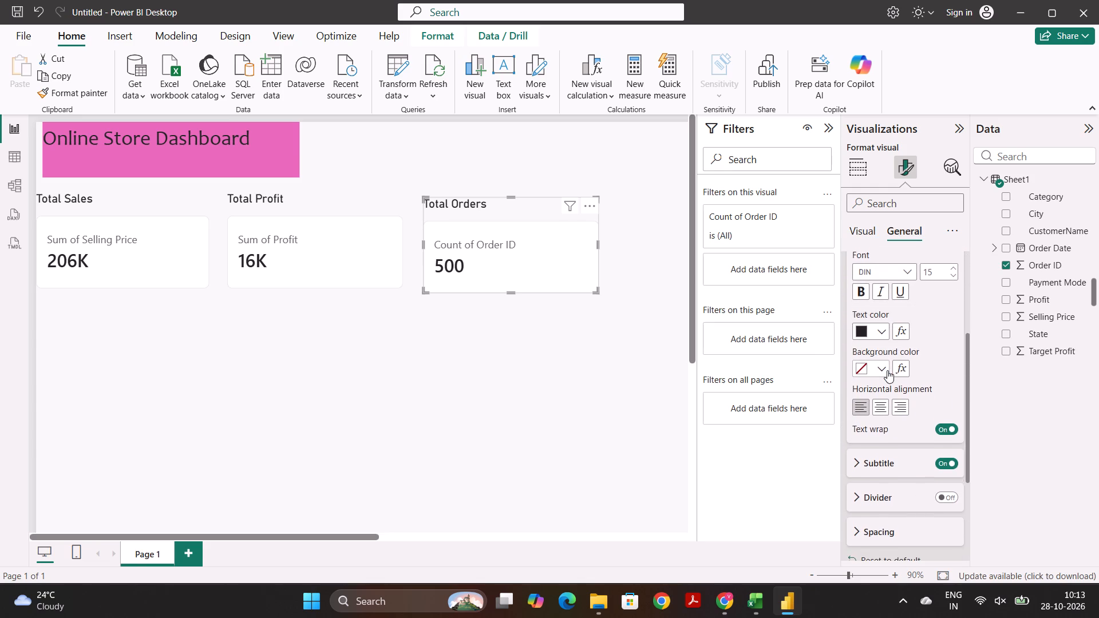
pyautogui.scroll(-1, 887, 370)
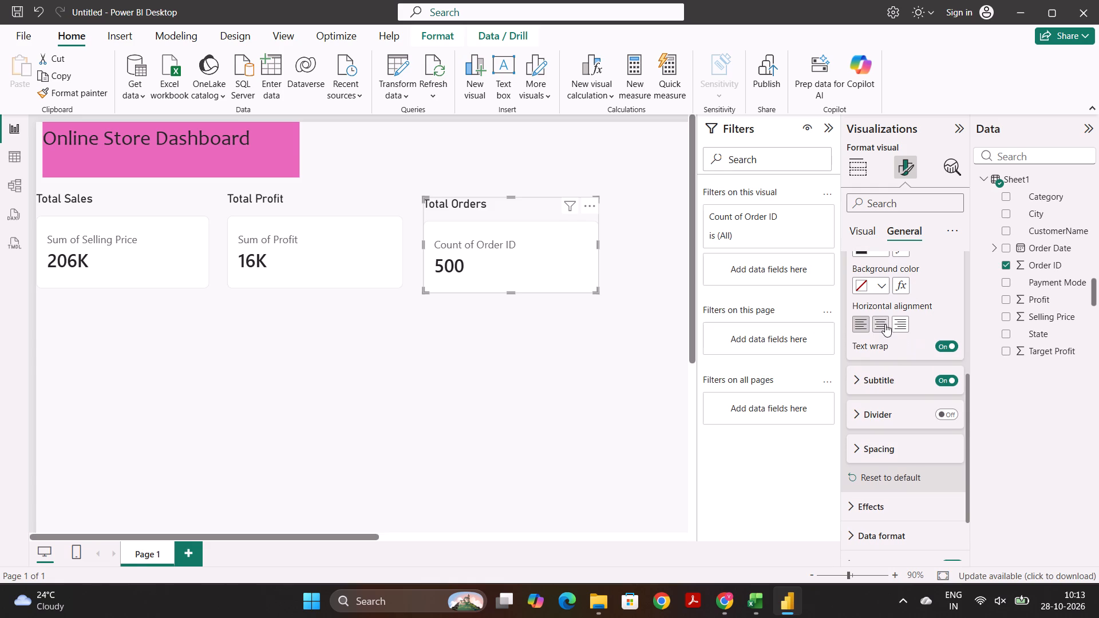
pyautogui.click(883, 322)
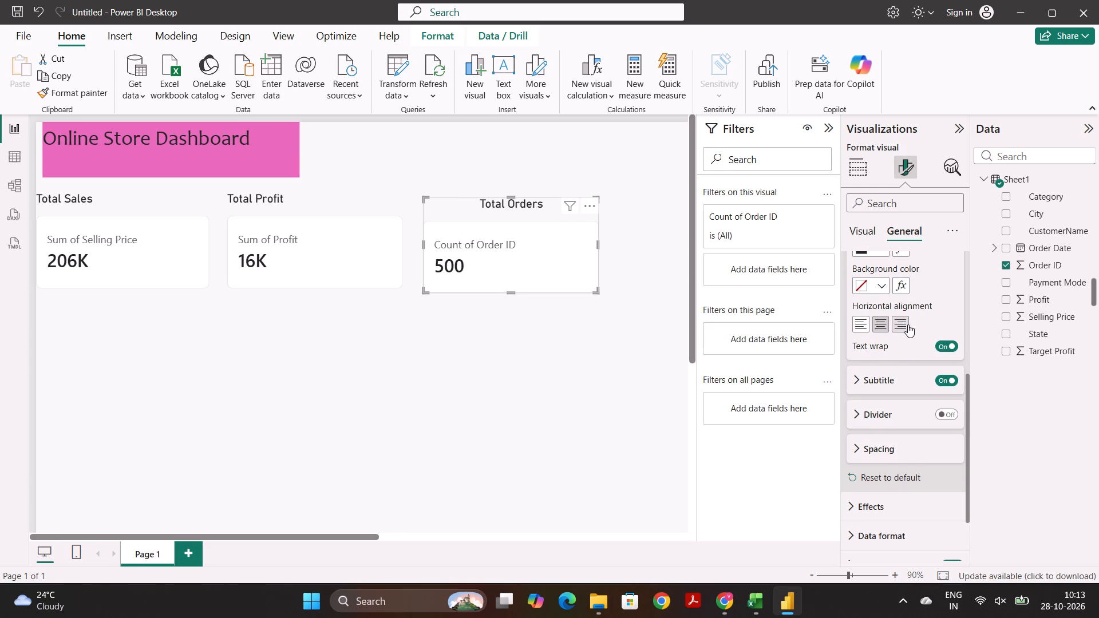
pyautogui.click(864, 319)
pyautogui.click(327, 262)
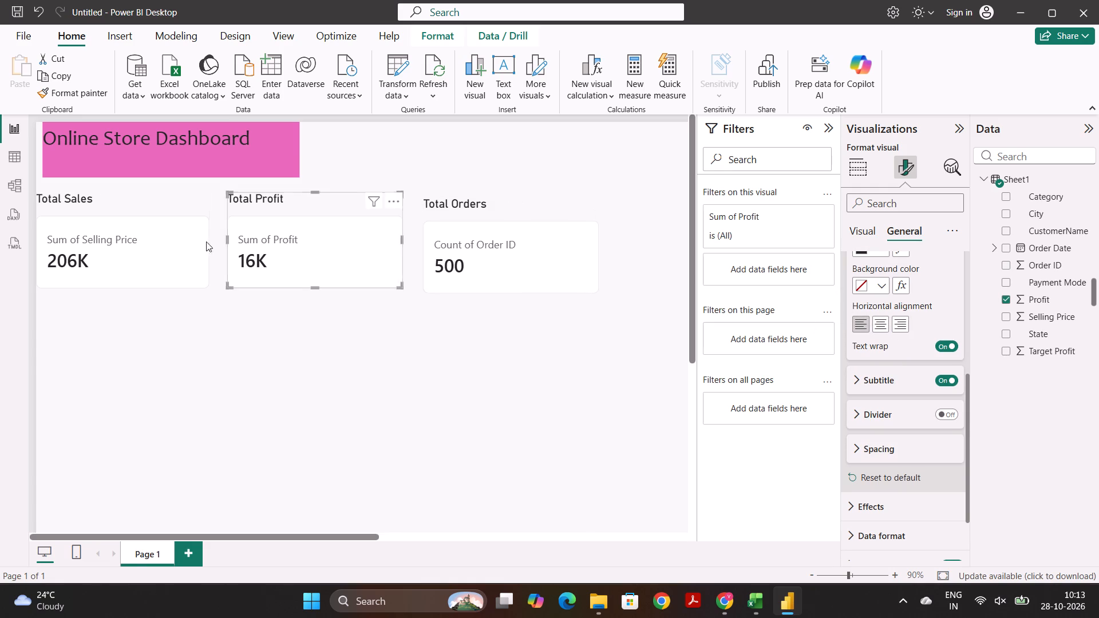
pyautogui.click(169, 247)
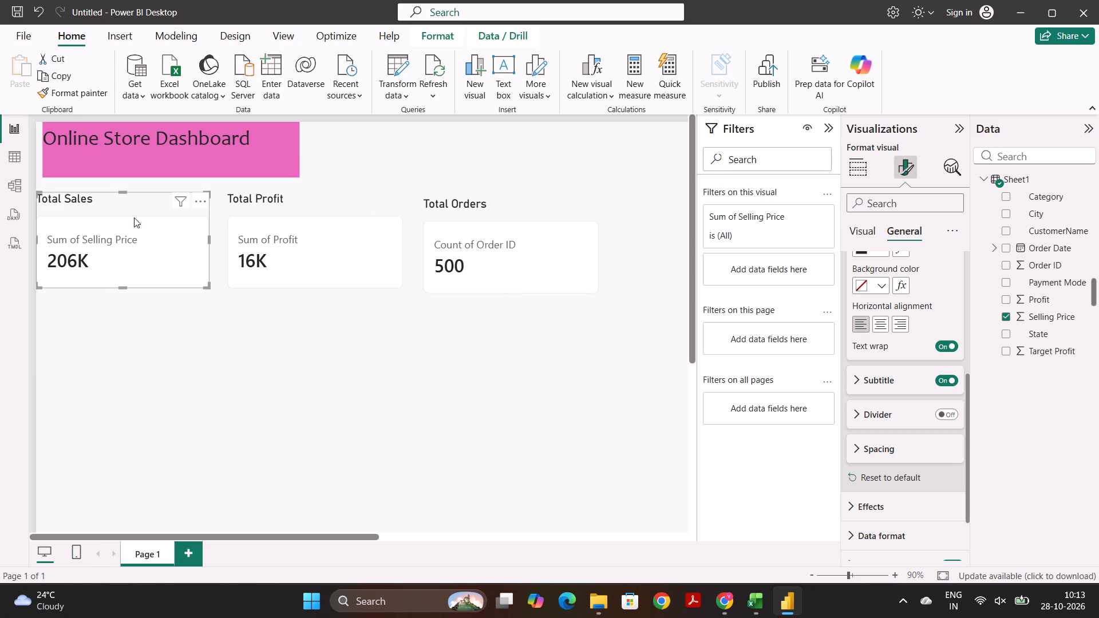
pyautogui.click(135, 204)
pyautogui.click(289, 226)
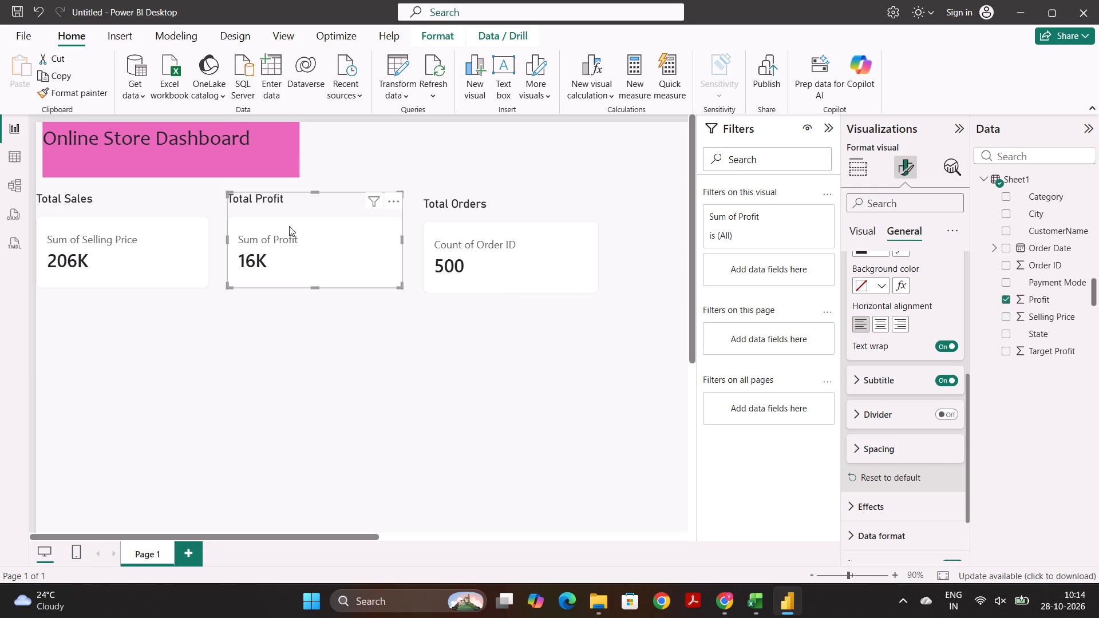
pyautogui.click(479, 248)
# Centre the Online Store Dashboard text within its pink title box.
pyautogui.click(227, 155)
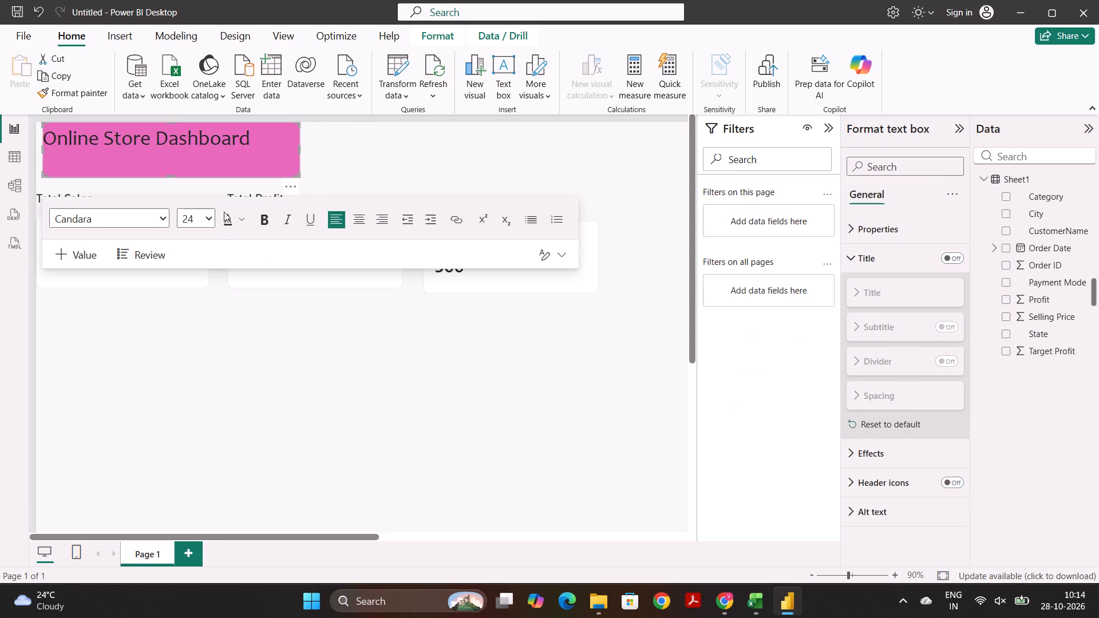
pyautogui.click(368, 224)
pyautogui.click(361, 222)
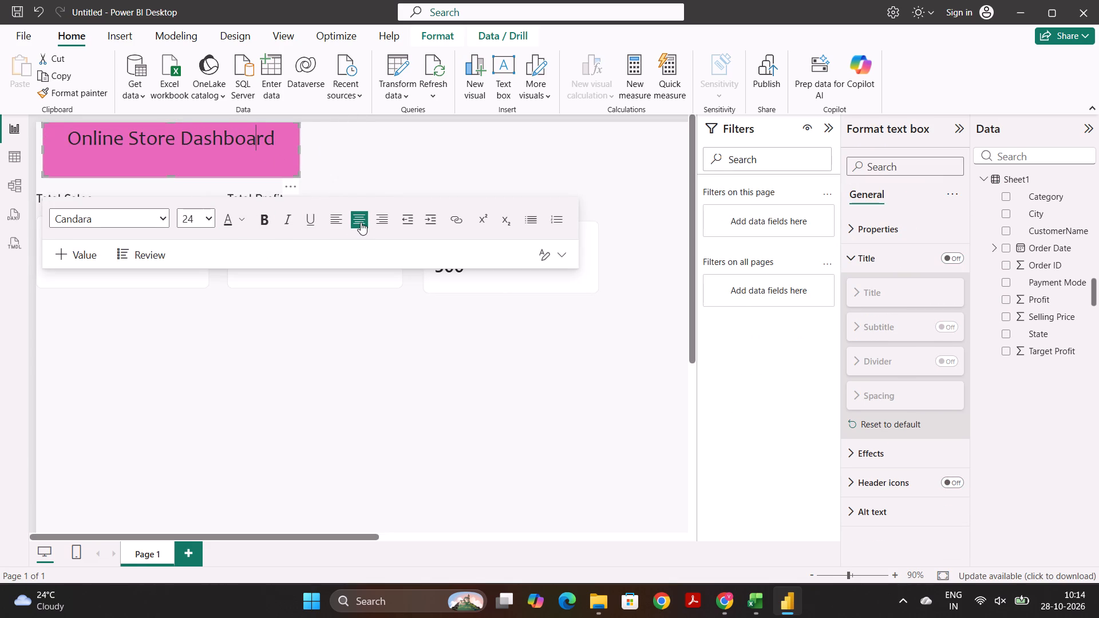
pyautogui.click(363, 154)
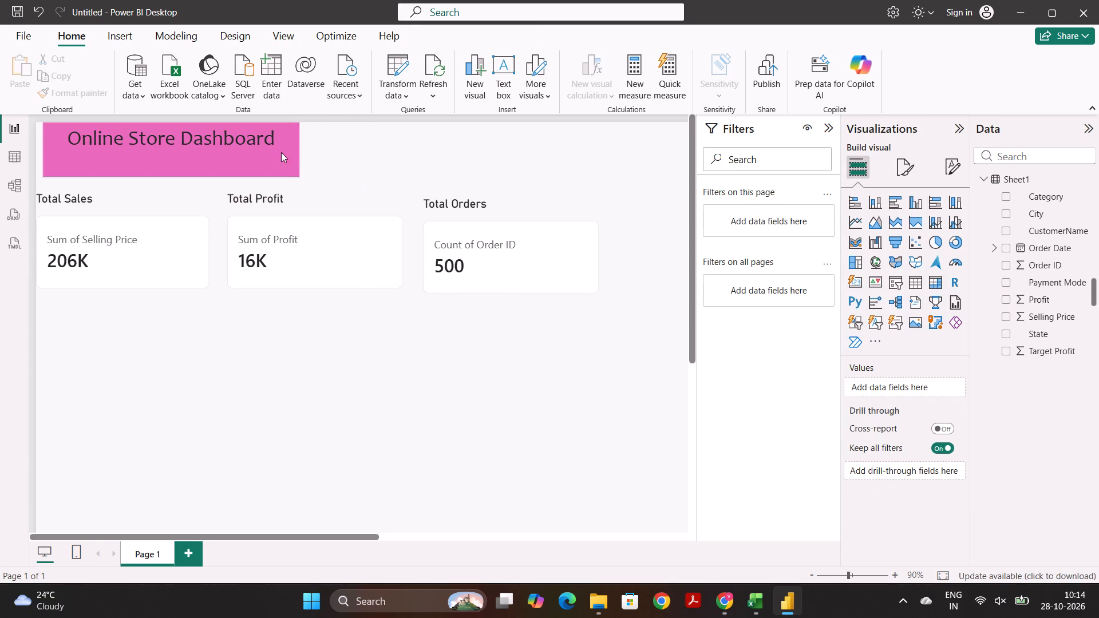
# Widen the Online Store Dashboard title box so it extends over the Total Orders card, spanning most of the card row.
pyautogui.click(280, 152)
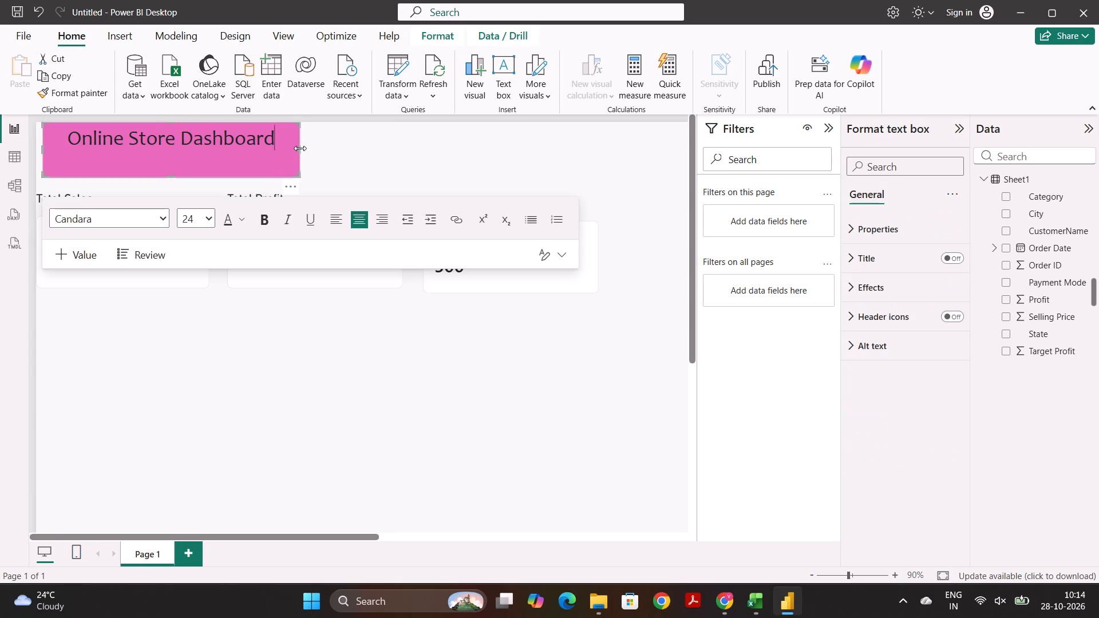
pyautogui.moveTo(299, 148); pyautogui.dragTo(538, 152)
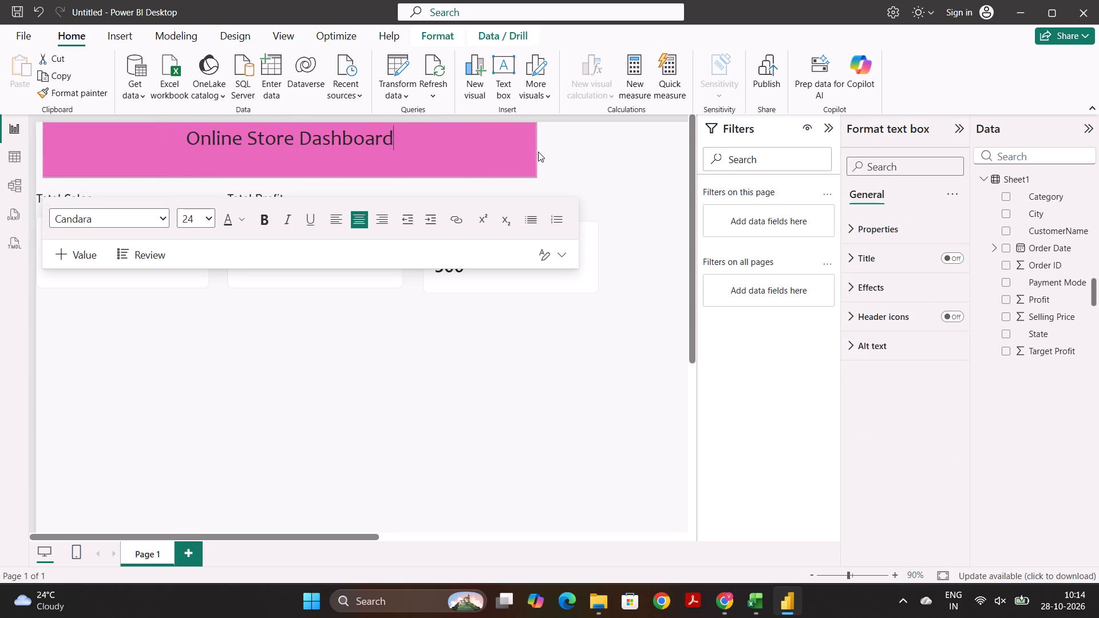
pyautogui.moveTo(538, 152); pyautogui.dragTo(573, 151)
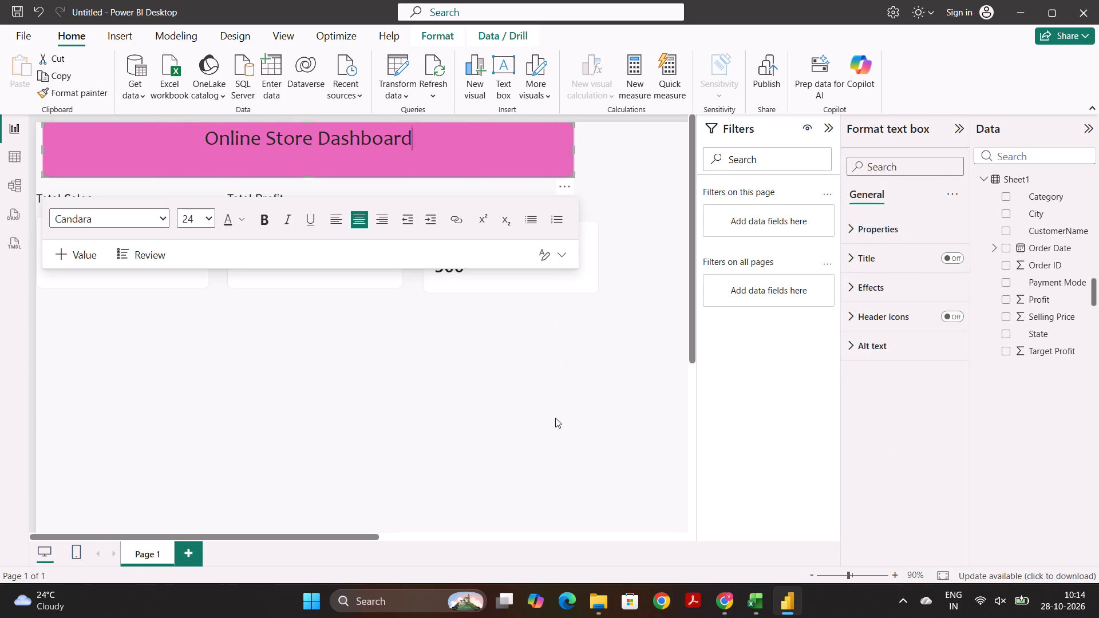
pyautogui.click(554, 421)
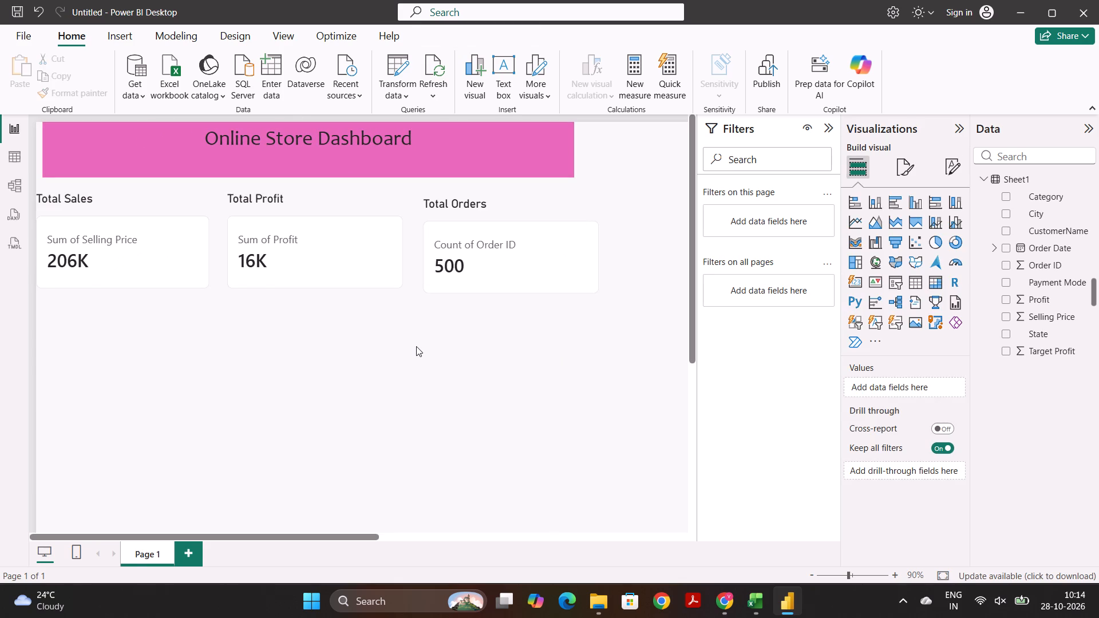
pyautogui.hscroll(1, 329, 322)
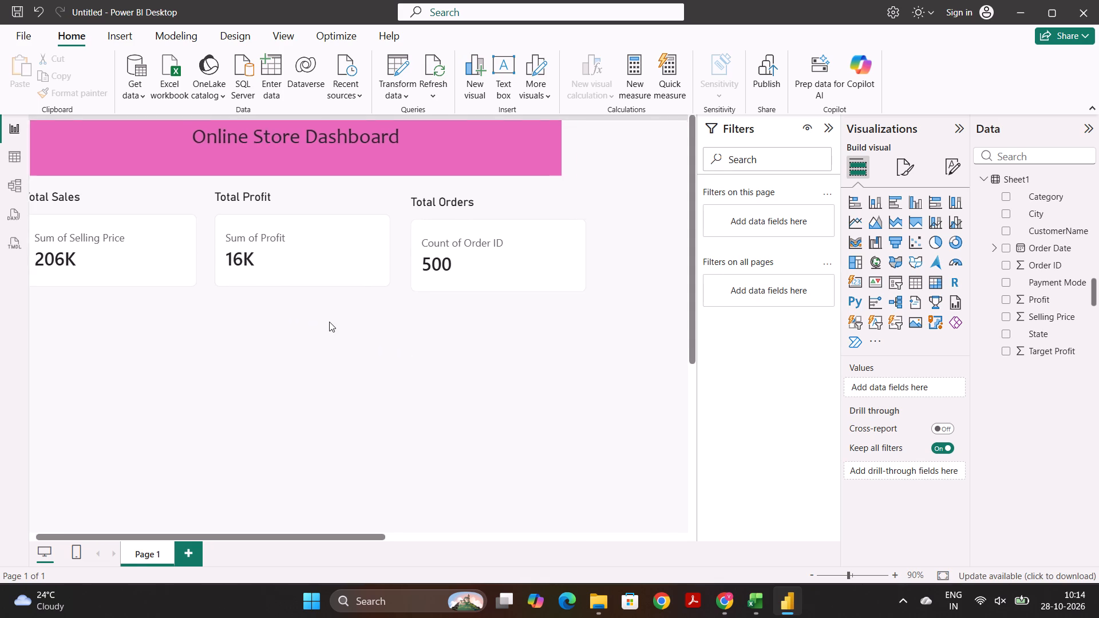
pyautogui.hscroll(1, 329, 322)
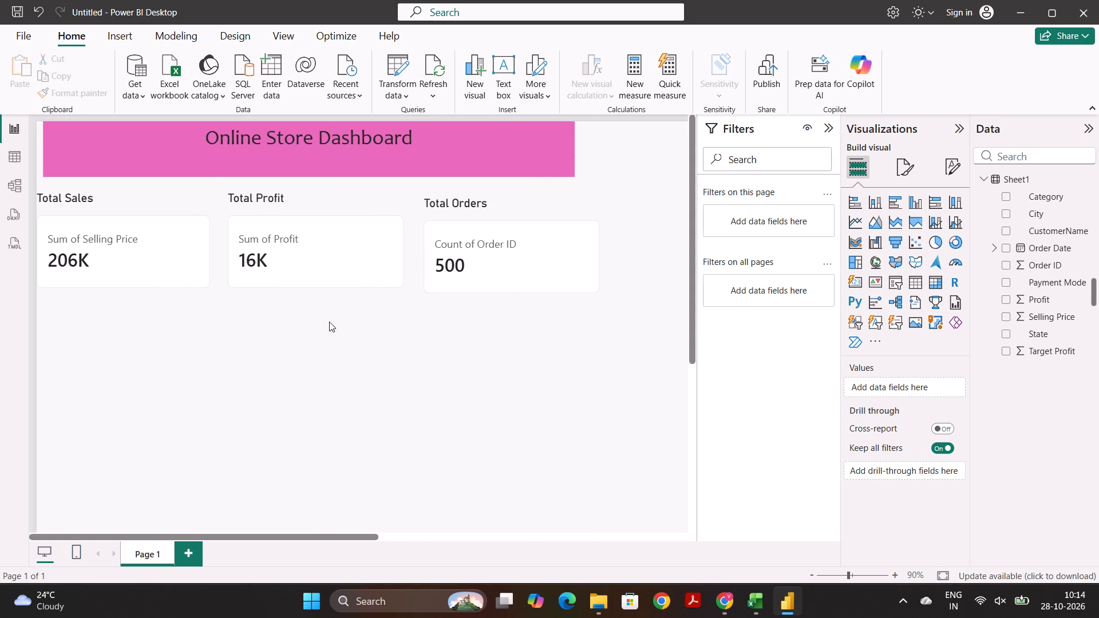
# Look through the field wells and the title and visual format settings of the Total Sales card.
pyautogui.click(173, 270)
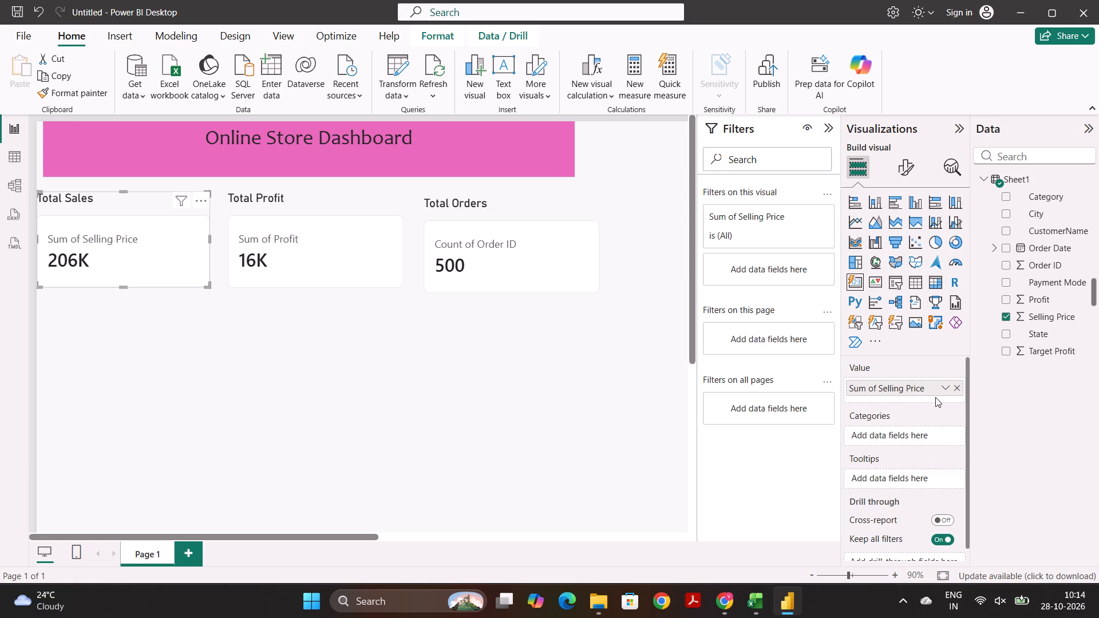
pyautogui.scroll(-3, 890, 459)
pyautogui.scroll(2, 866, 458)
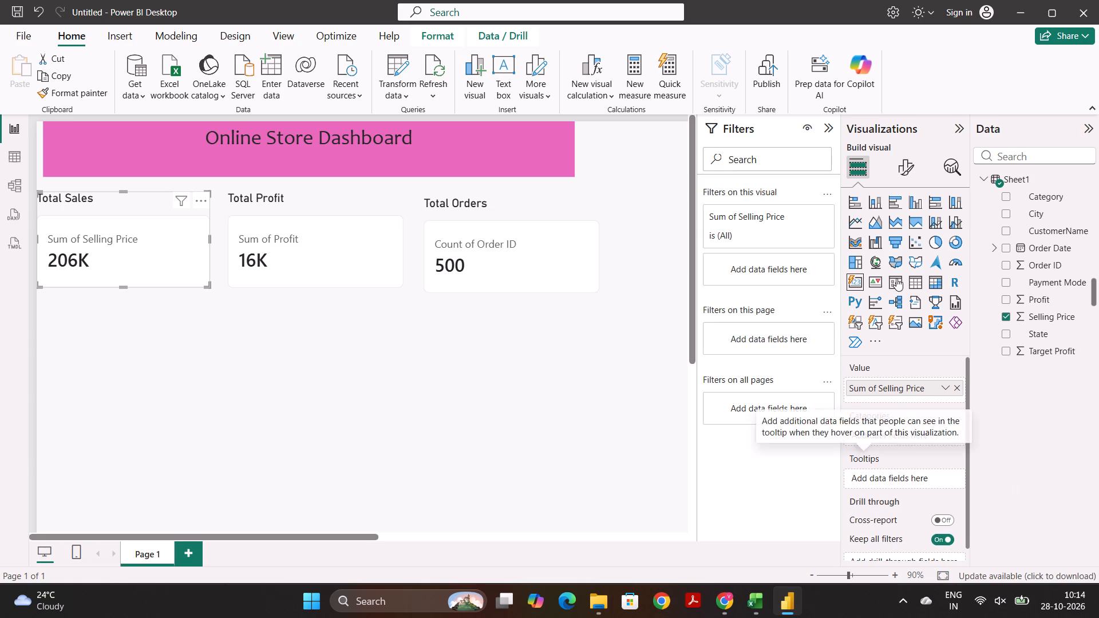
pyautogui.scroll(2, 920, 444)
pyautogui.scroll(-1, 920, 444)
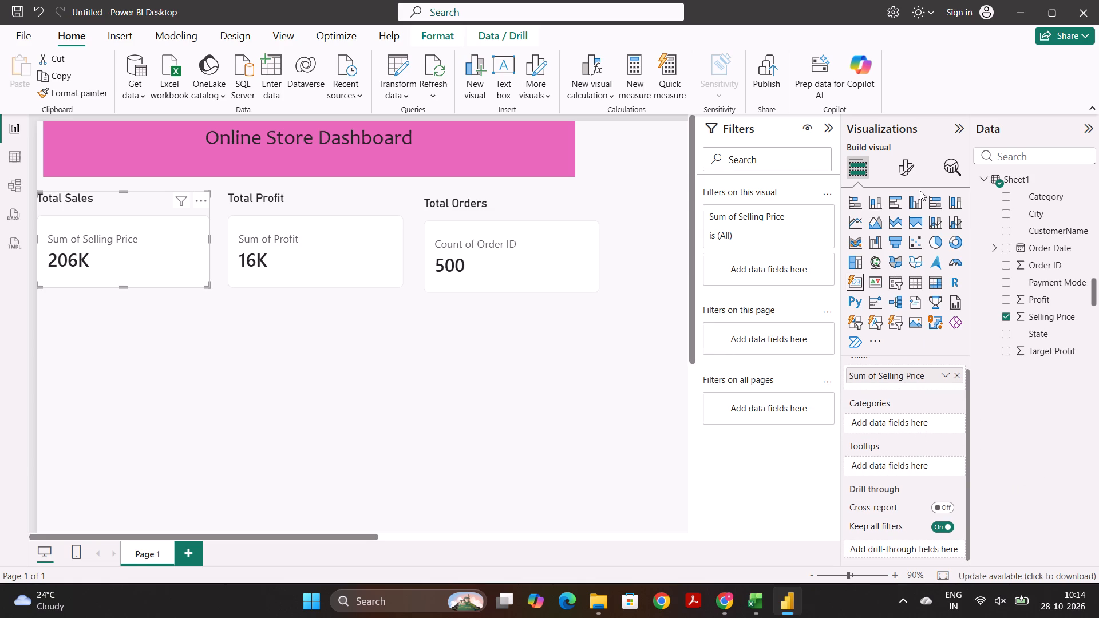
pyautogui.click(907, 163)
pyautogui.click(906, 228)
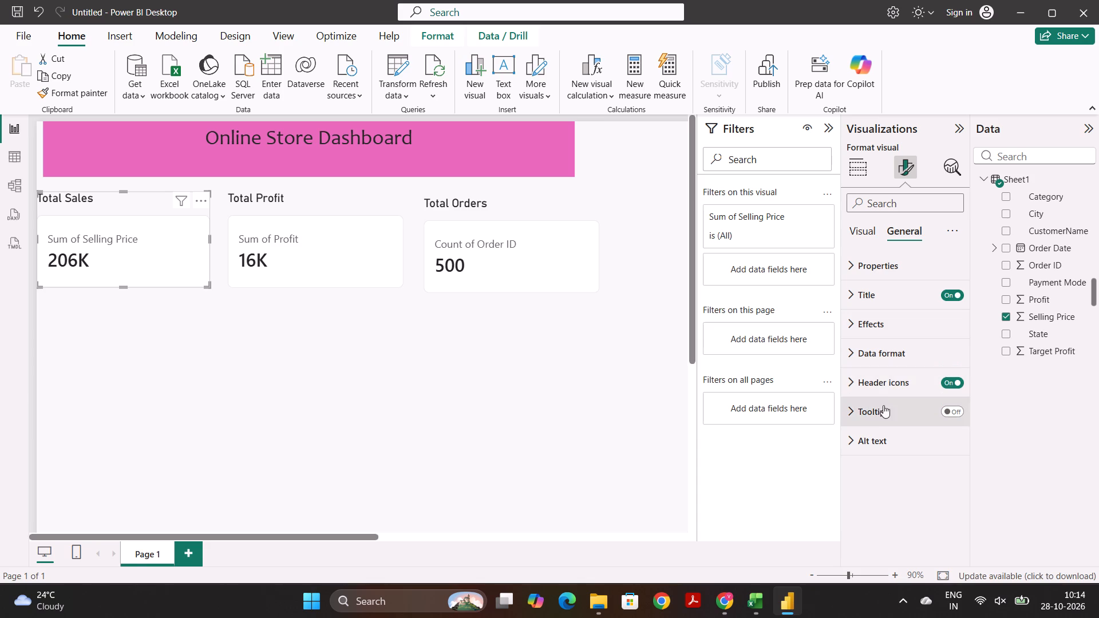
pyautogui.click(880, 293)
pyautogui.scroll(-4, 880, 293)
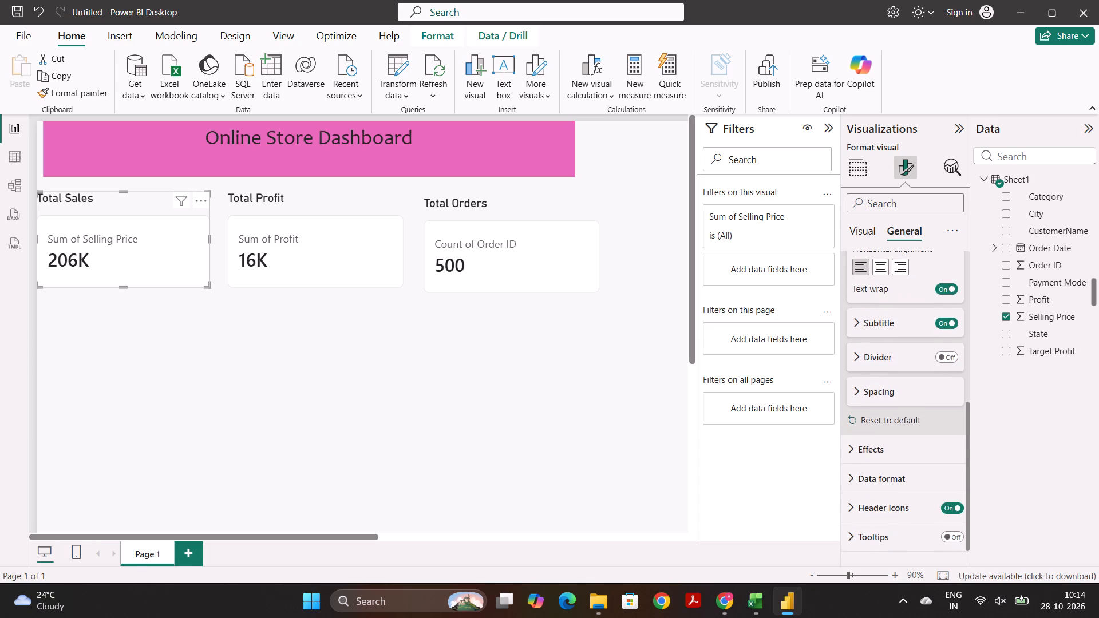
pyautogui.scroll(-3, 878, 477)
pyautogui.scroll(2, 879, 395)
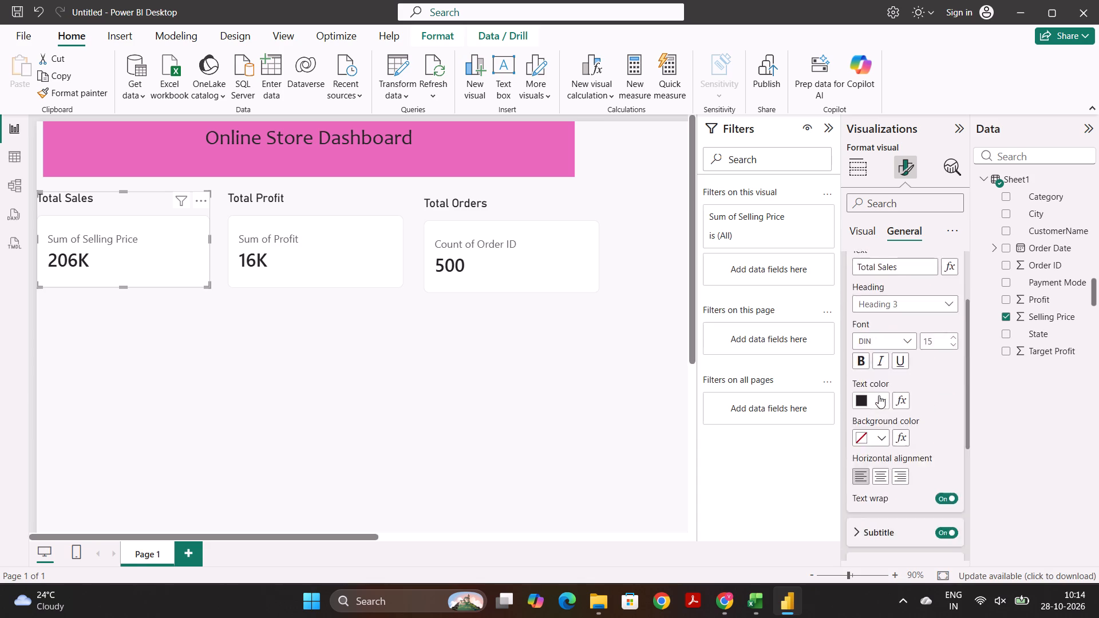
pyautogui.click(869, 230)
pyautogui.scroll(-1, 869, 230)
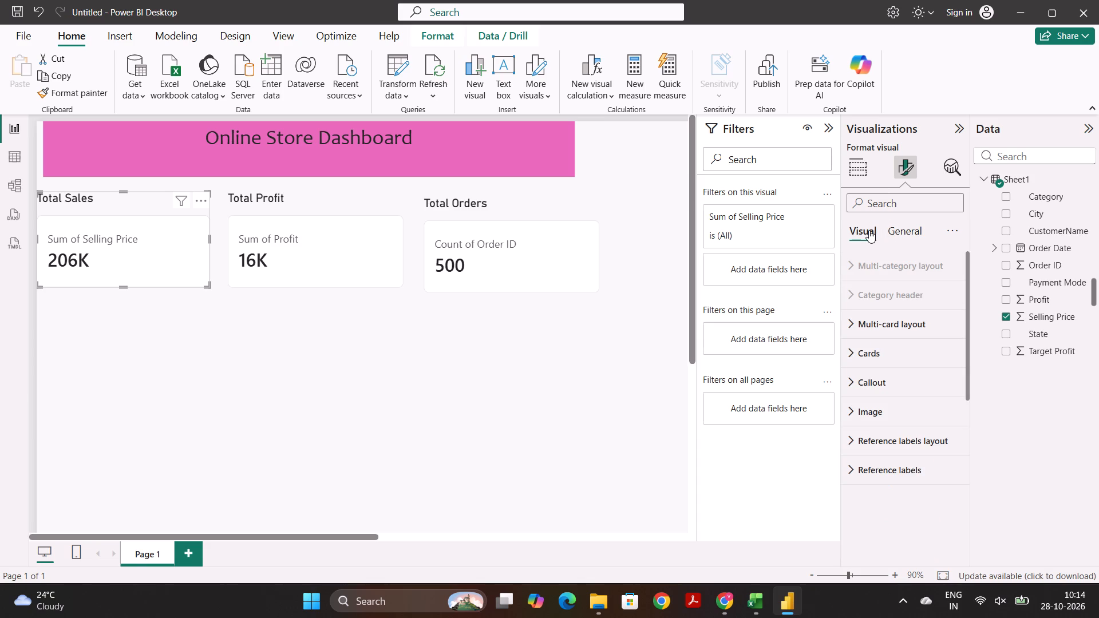
pyautogui.click(893, 229)
pyautogui.scroll(-5, 897, 394)
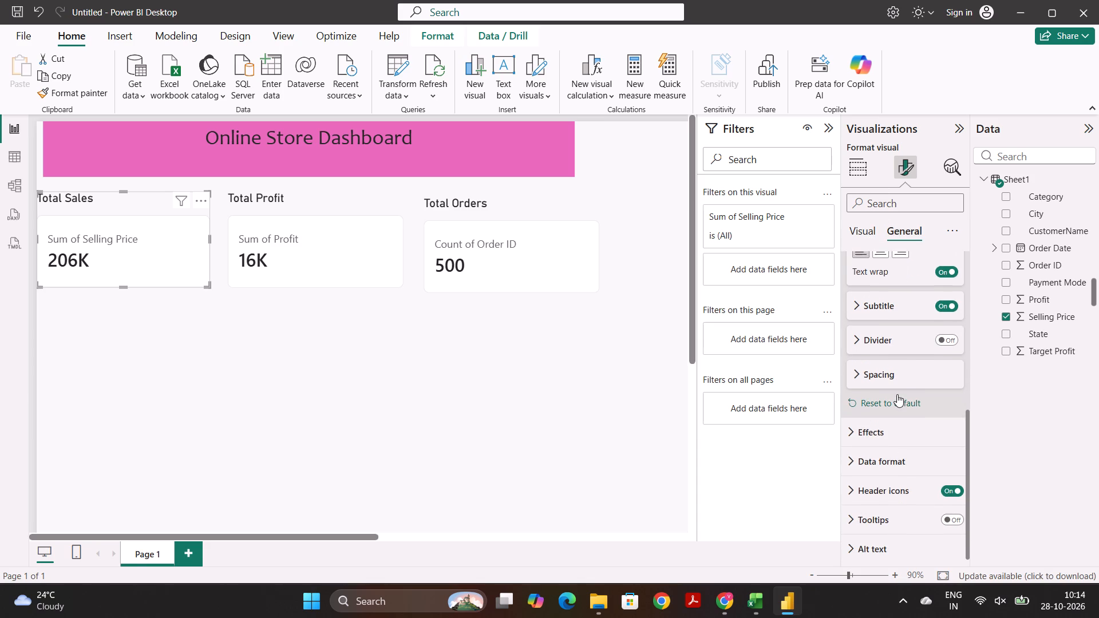
pyautogui.scroll(3, 886, 343)
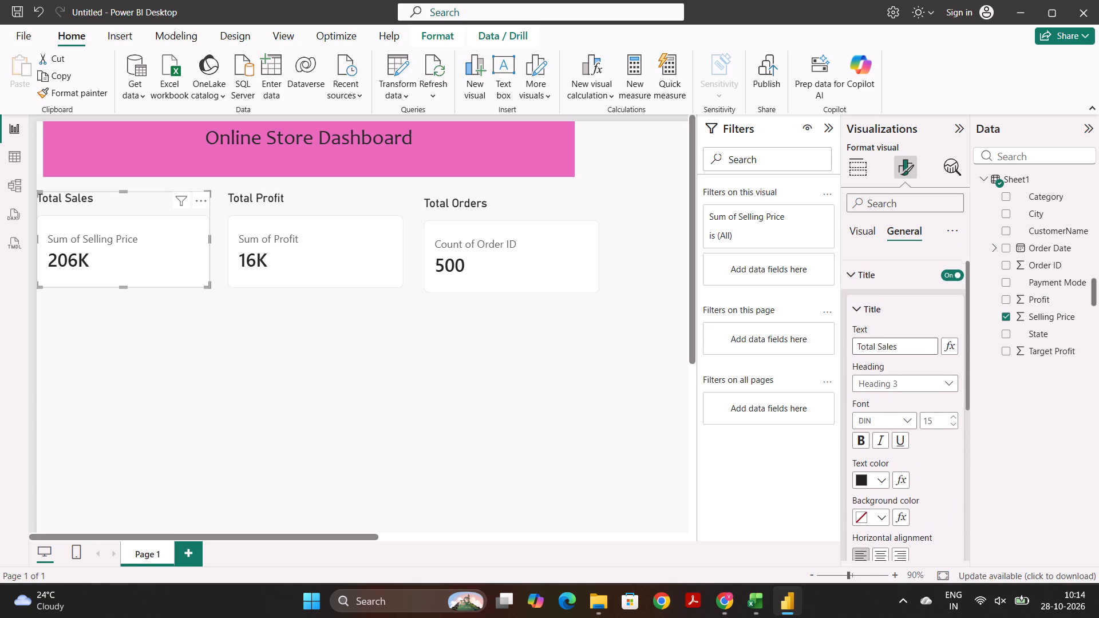
pyautogui.scroll(2, 886, 343)
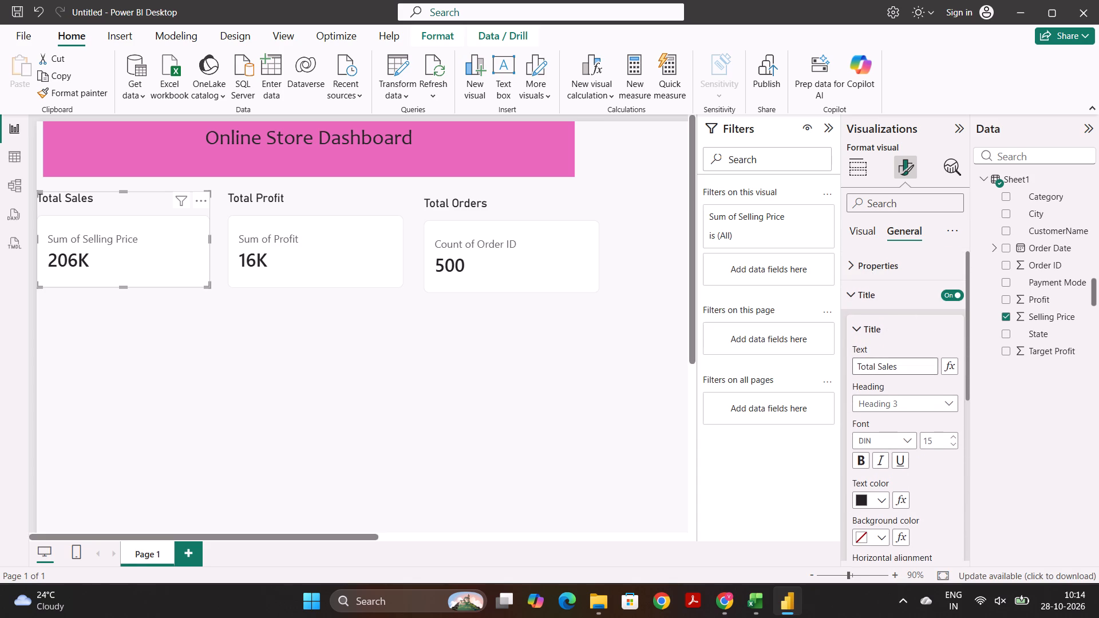
# Turn on the Total Sales card's background effect and colour it the same pink as the dashboard title box.
pyautogui.scroll(-5, 904, 371)
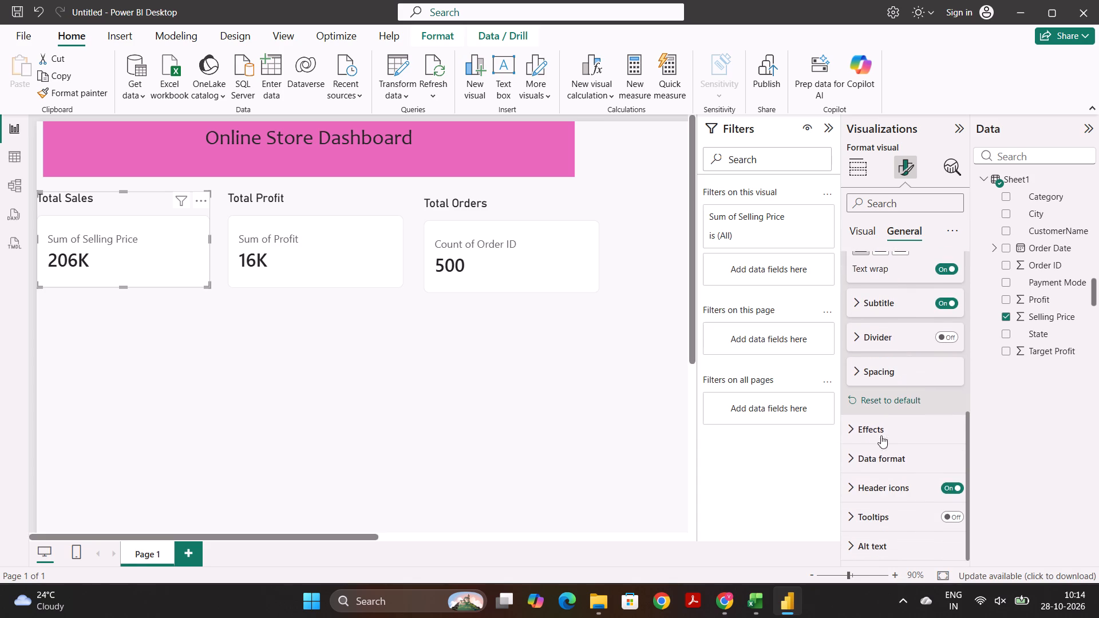
pyautogui.click(874, 431)
pyautogui.scroll(-2, 874, 431)
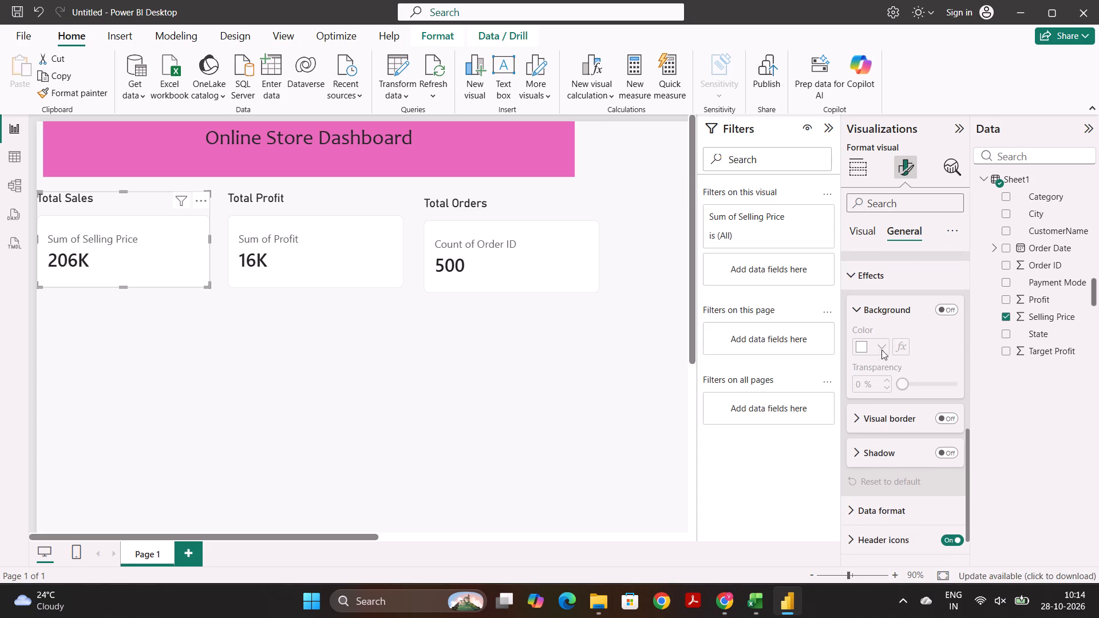
pyautogui.click(883, 347)
pyautogui.click(942, 307)
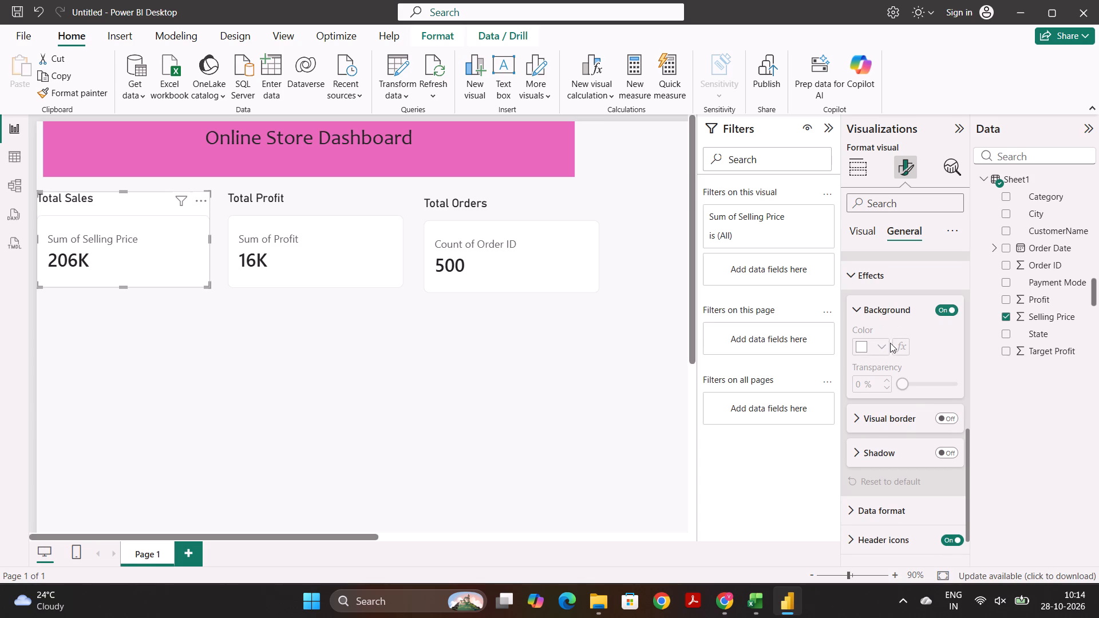
pyautogui.click(883, 347)
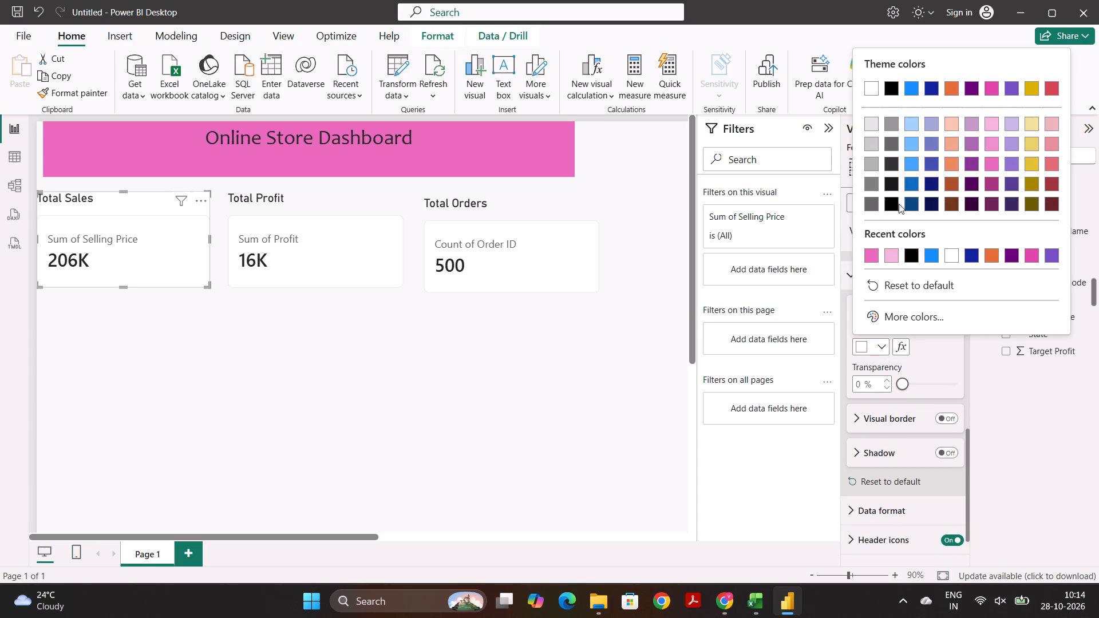
pyautogui.click(873, 255)
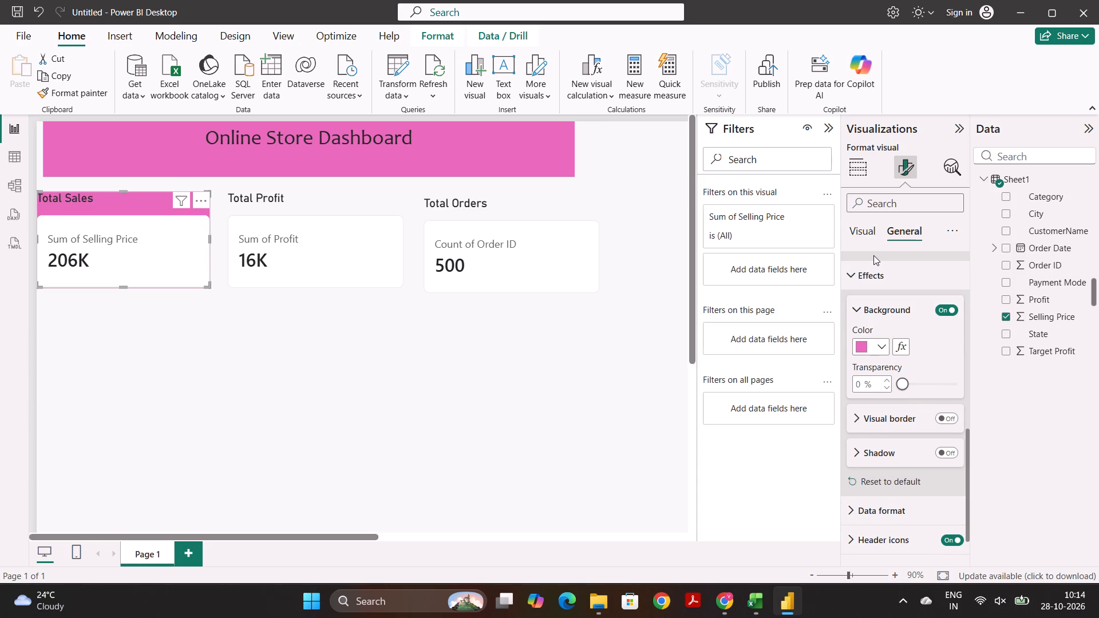
pyautogui.click(509, 343)
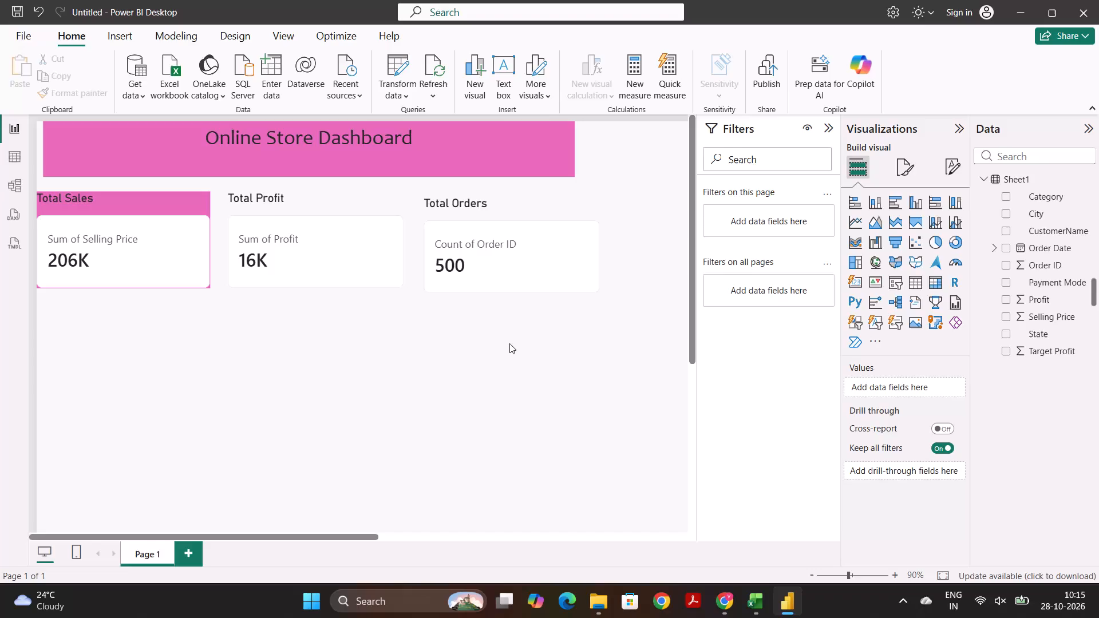
# Turn off the callout label on the Total Sales, Total Profit and Total Orders cards.
pyautogui.click(143, 237)
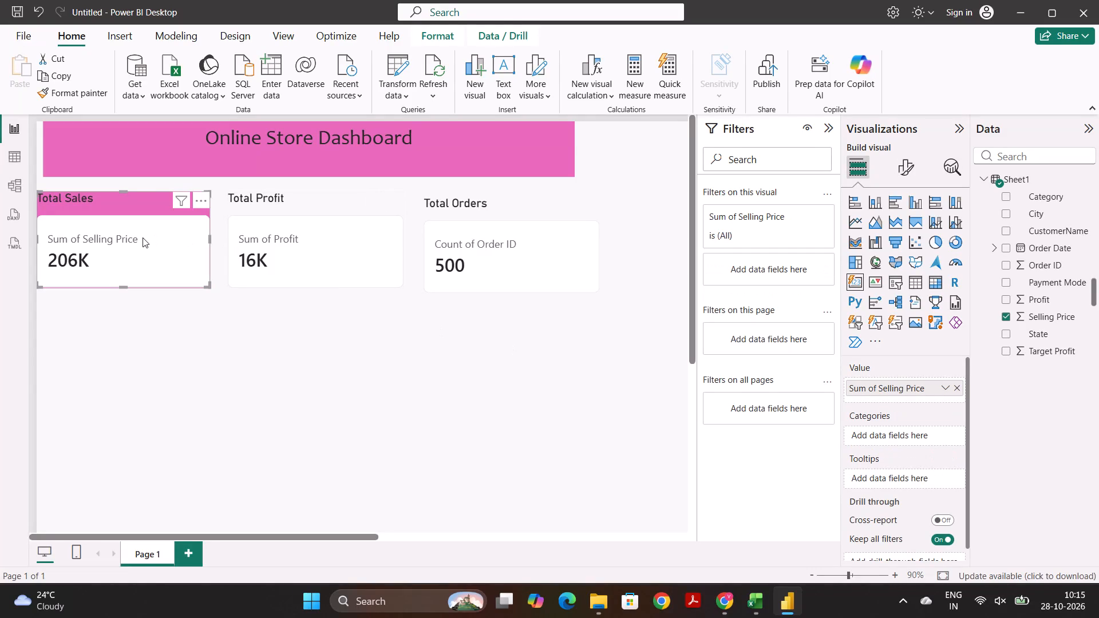
pyautogui.click(899, 162)
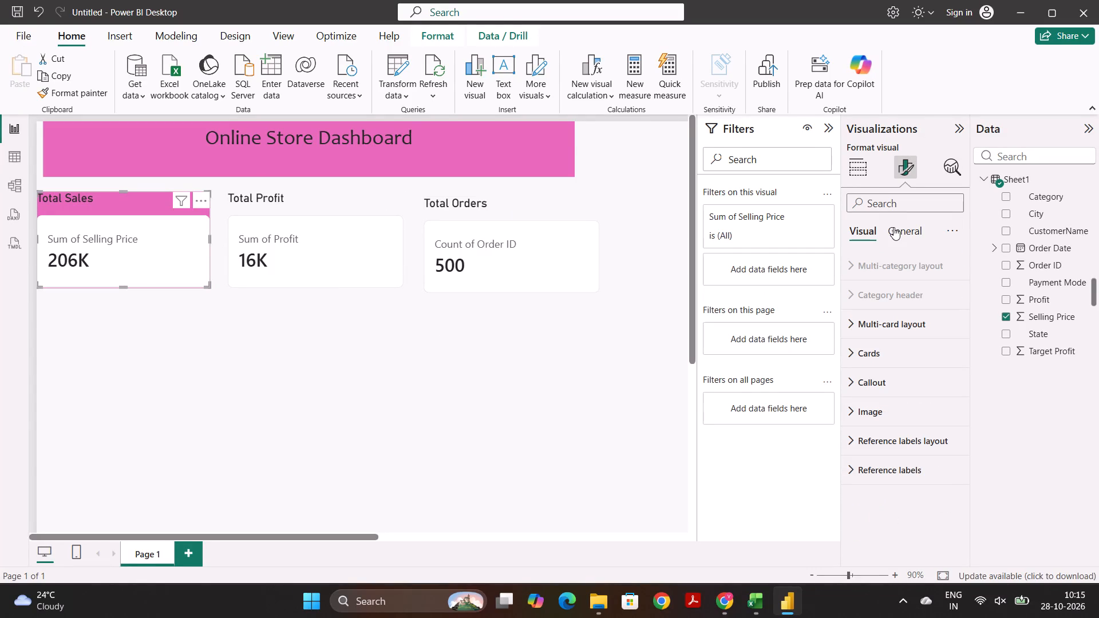
pyautogui.click(872, 386)
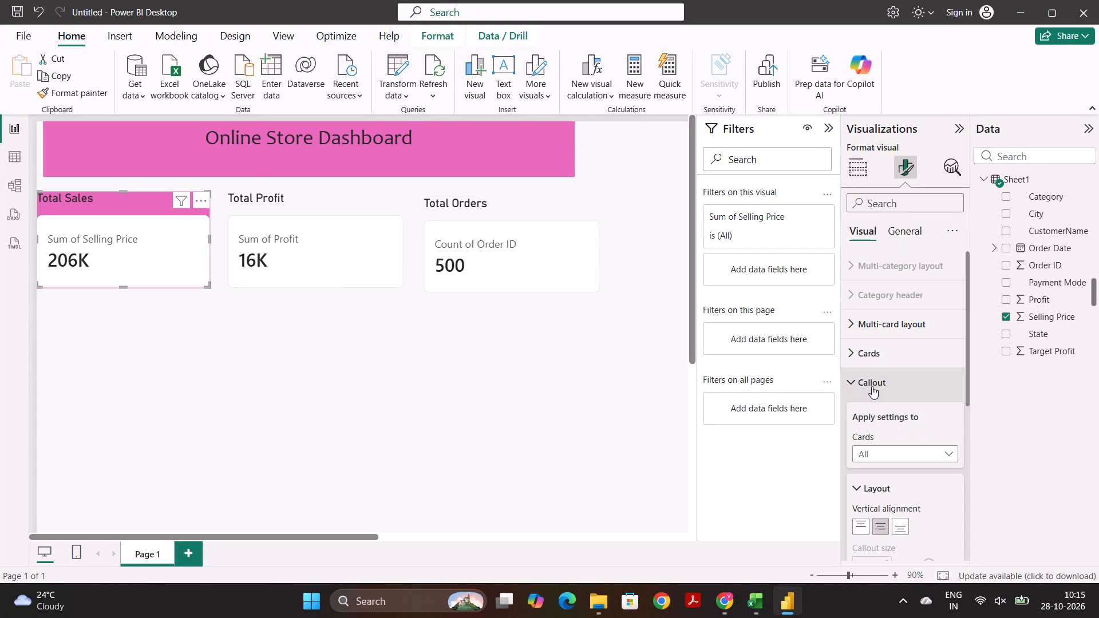
pyautogui.scroll(-3, 875, 377)
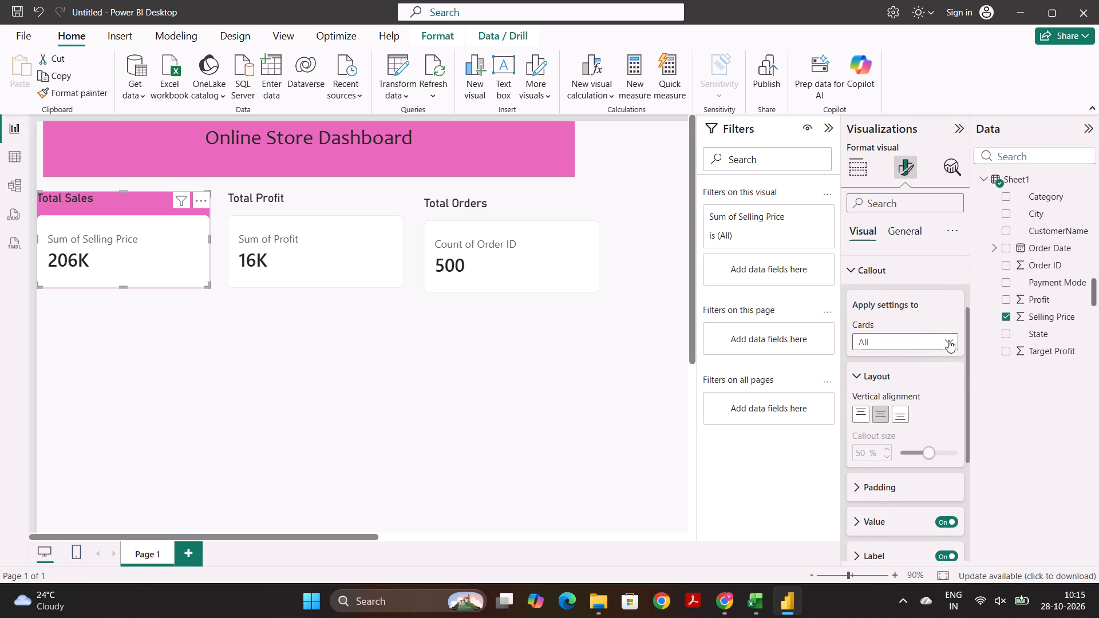
pyautogui.scroll(-2, 906, 394)
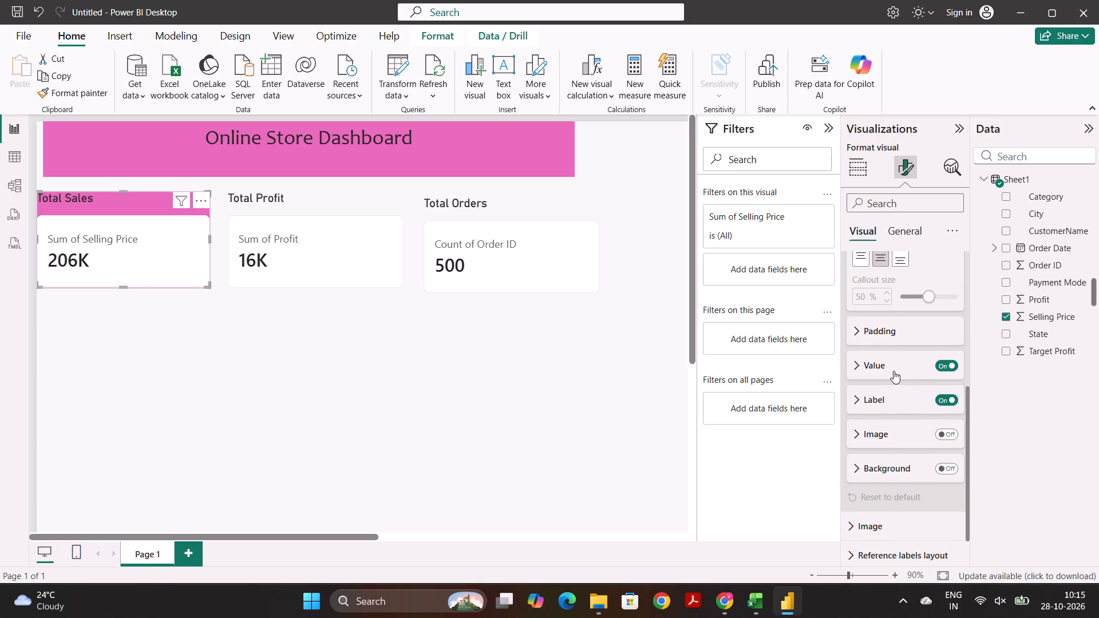
pyautogui.click(948, 403)
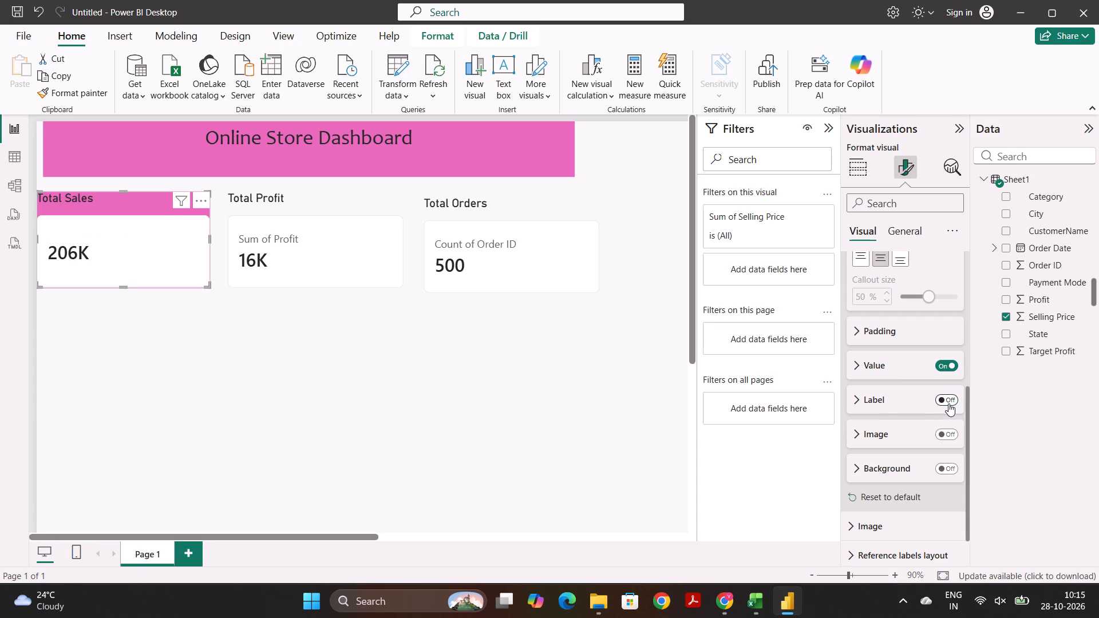
pyautogui.click(351, 272)
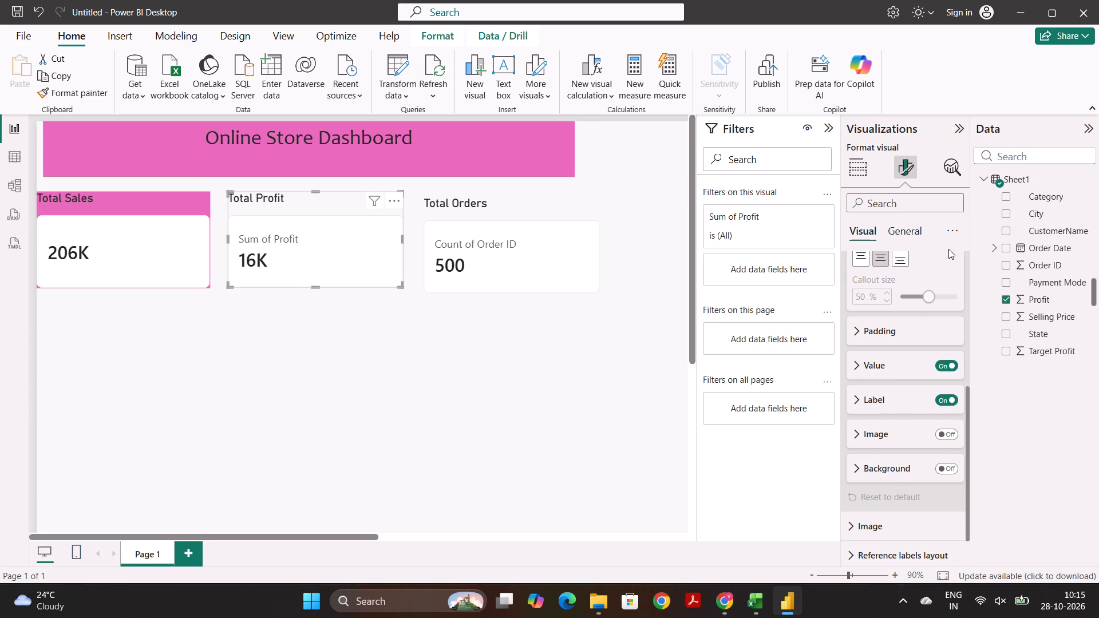
pyautogui.click(946, 398)
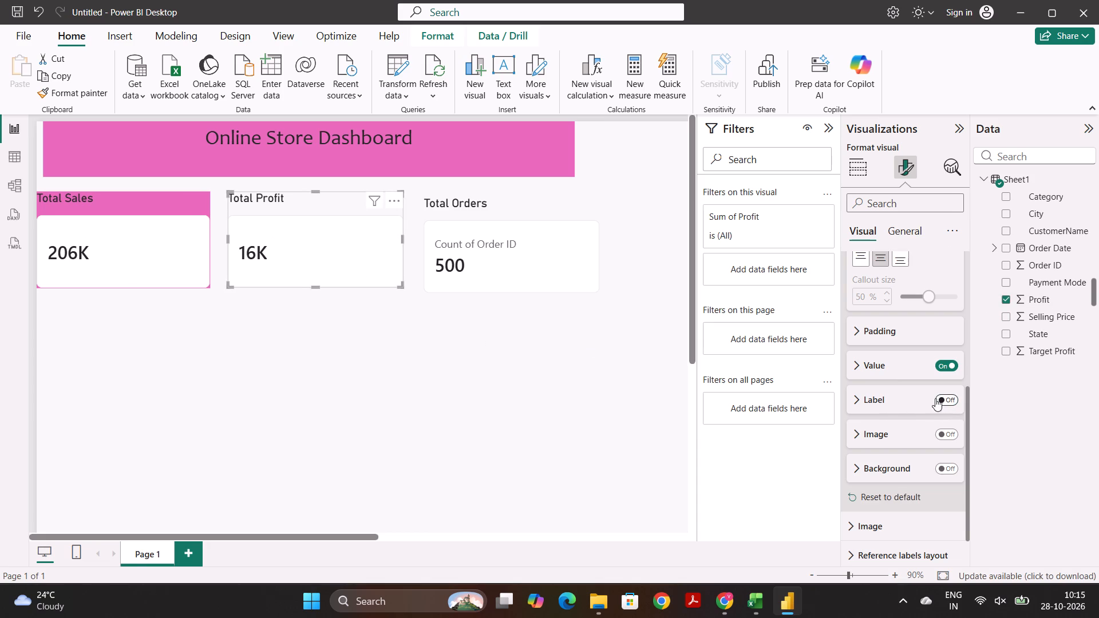
pyautogui.click(539, 253)
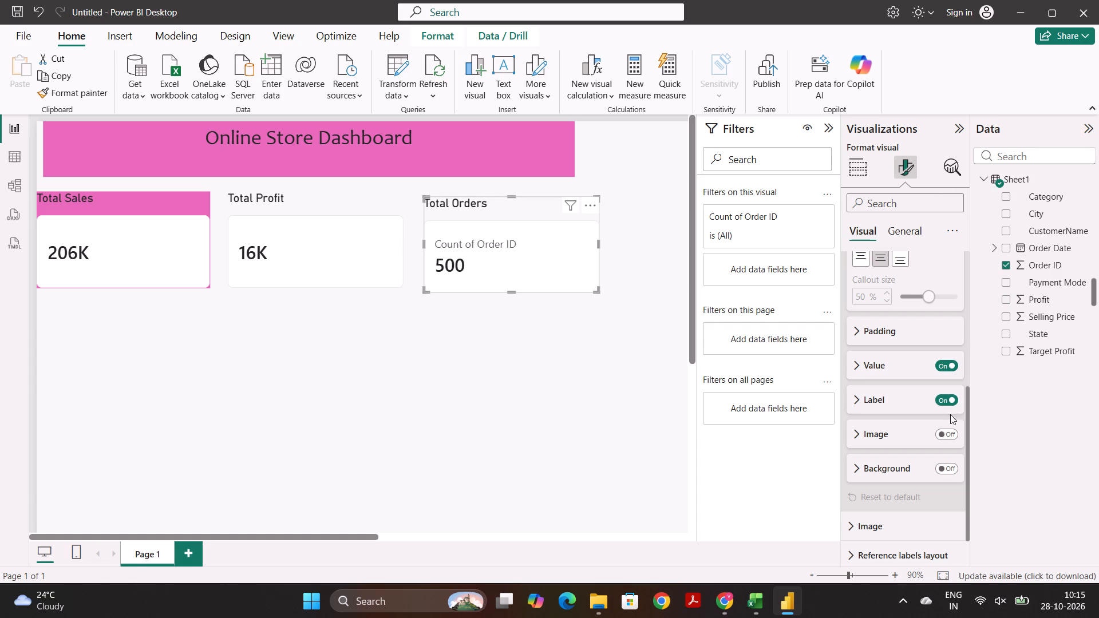
pyautogui.click(949, 405)
pyautogui.click(353, 348)
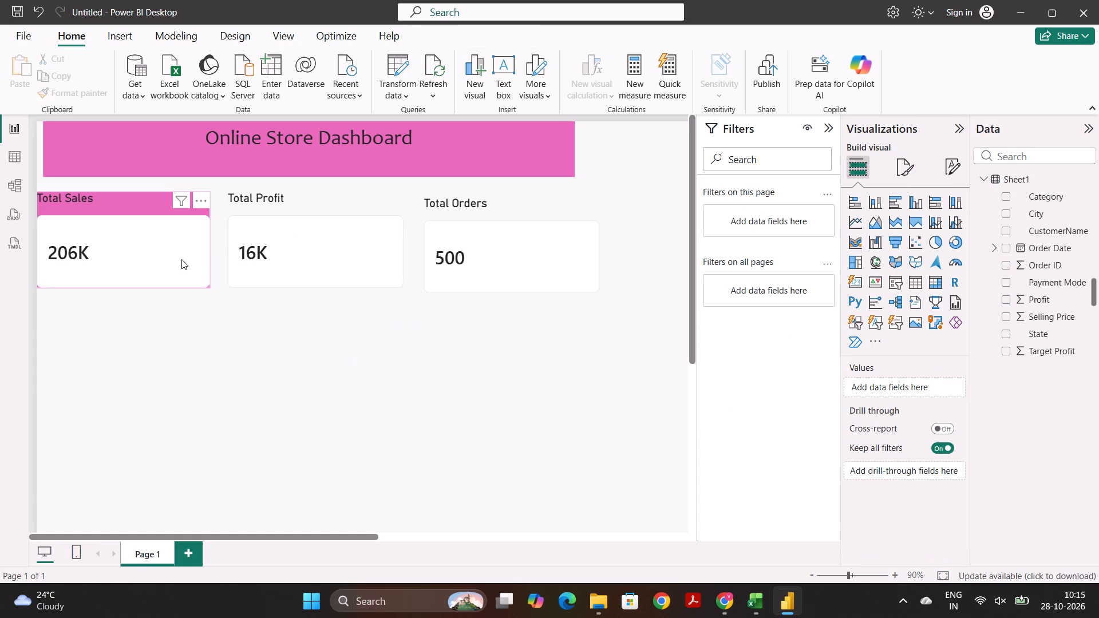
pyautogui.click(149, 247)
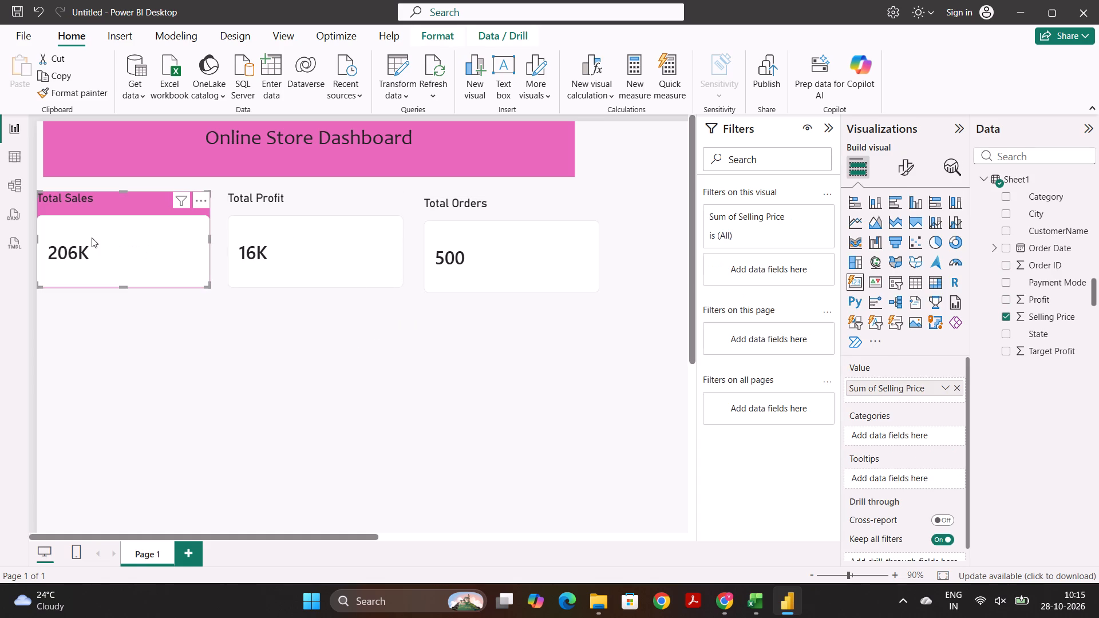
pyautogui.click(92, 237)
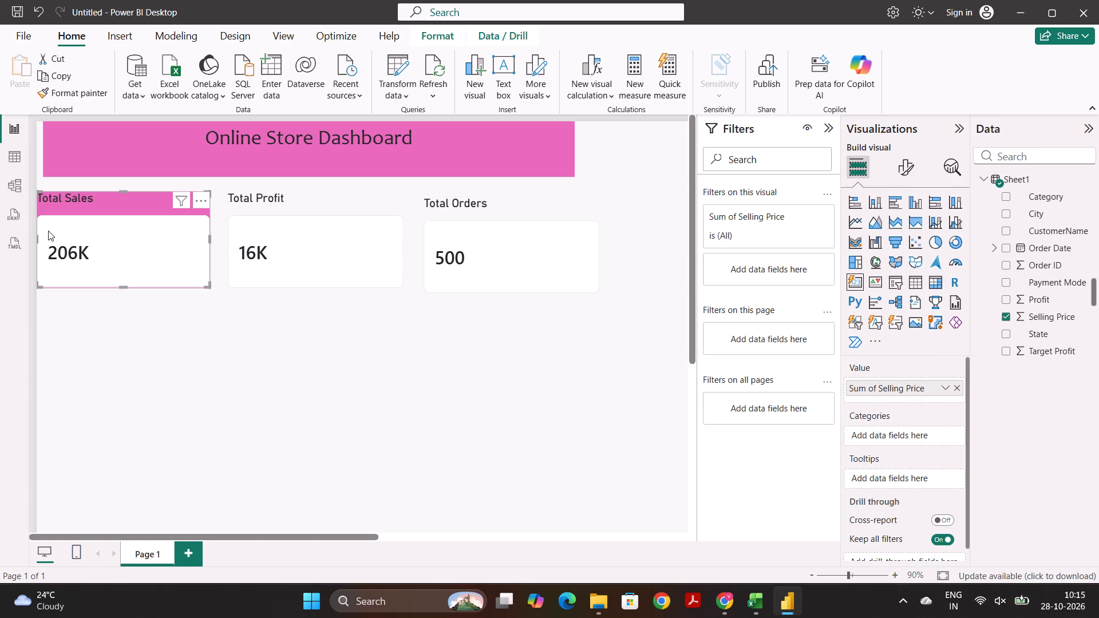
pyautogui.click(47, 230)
# Turn on the background effect for the Total Profit card.
pyautogui.click(276, 228)
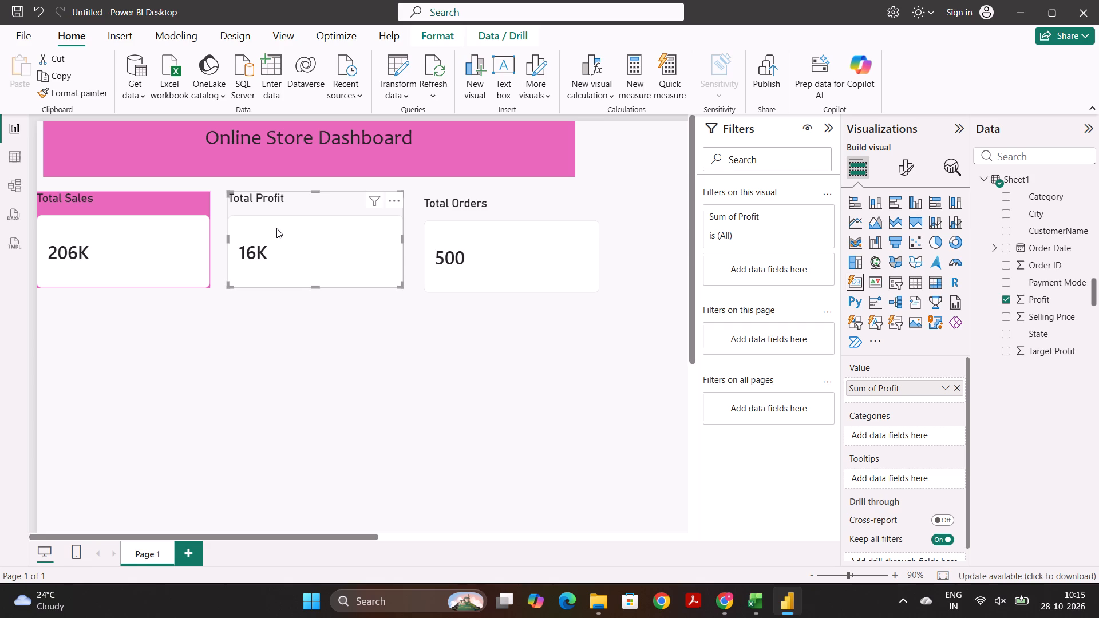
pyautogui.click(290, 208)
pyautogui.scroll(-3, 877, 410)
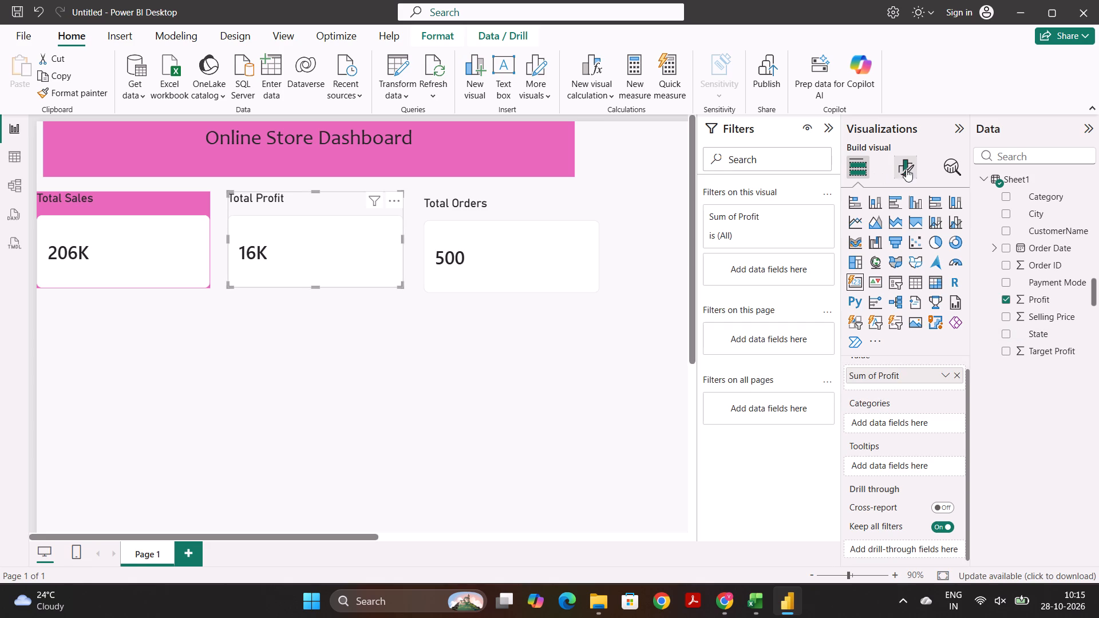
pyautogui.click(906, 173)
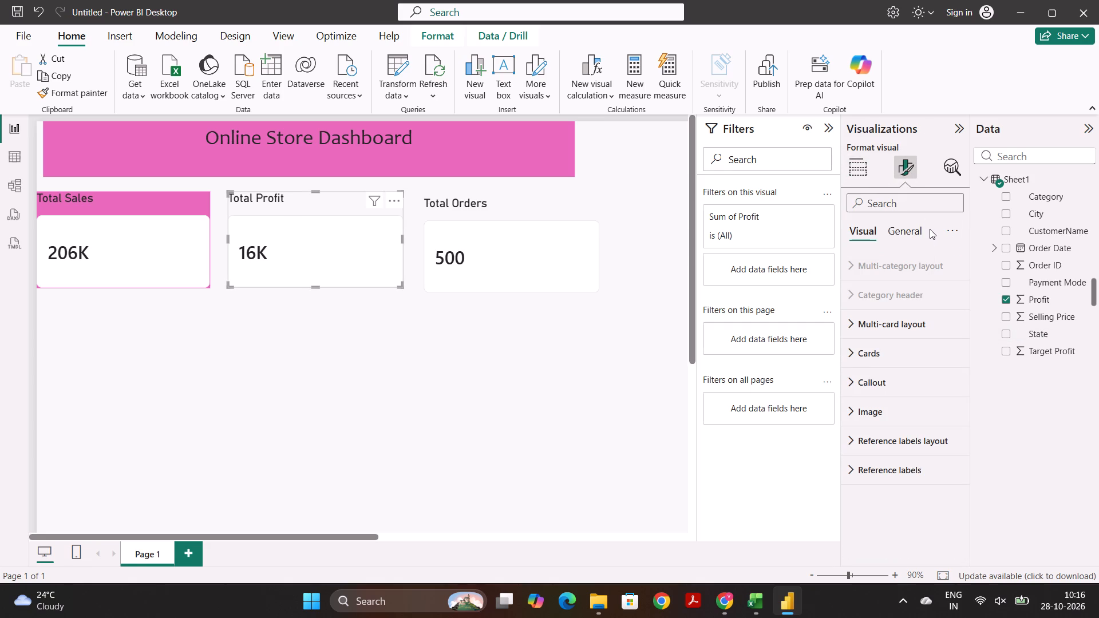
pyautogui.click(926, 231)
pyautogui.click(902, 232)
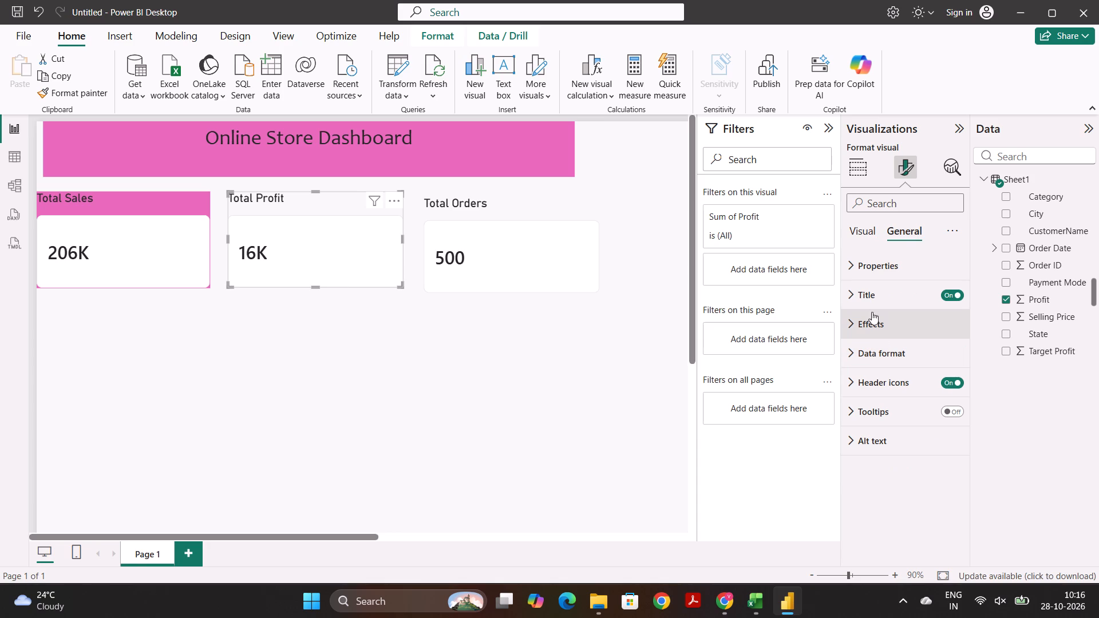
pyautogui.click(875, 329)
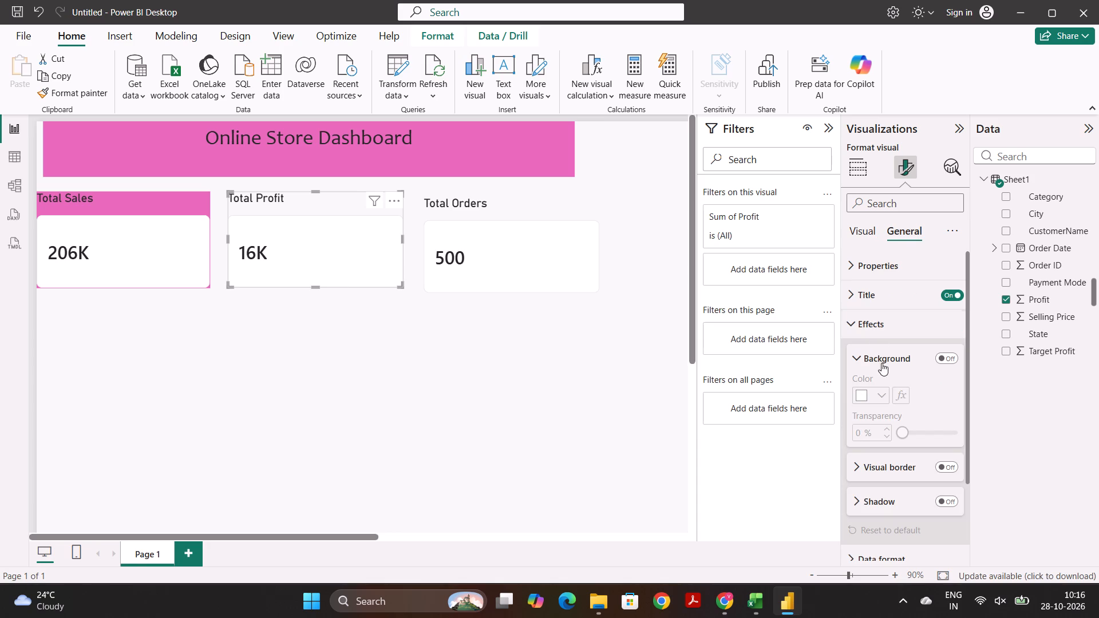
pyautogui.click(881, 393)
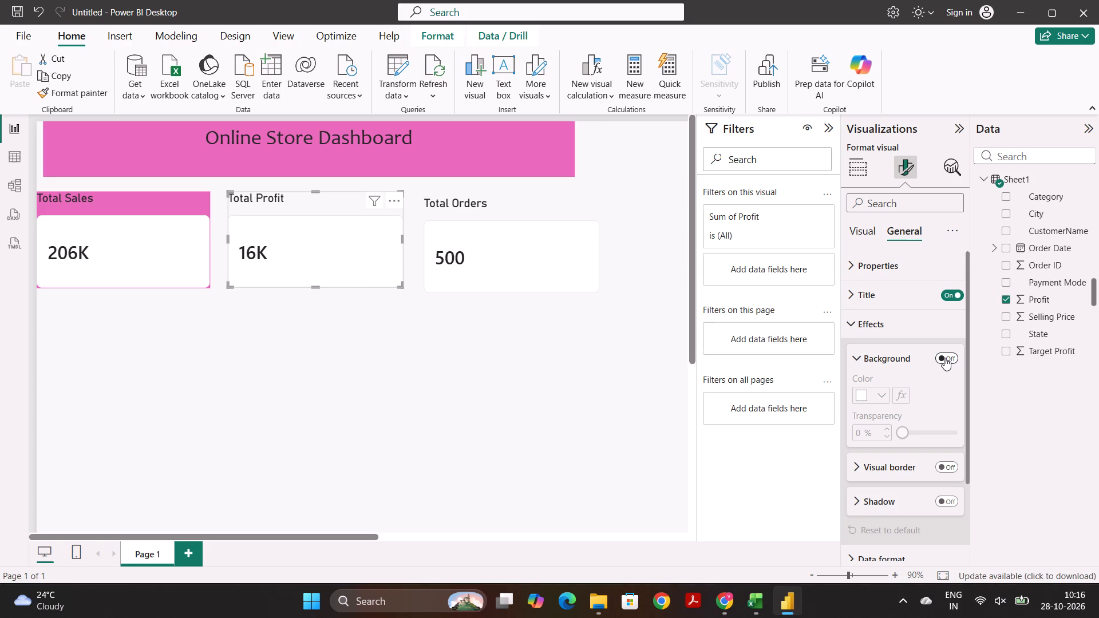
pyautogui.click(944, 358)
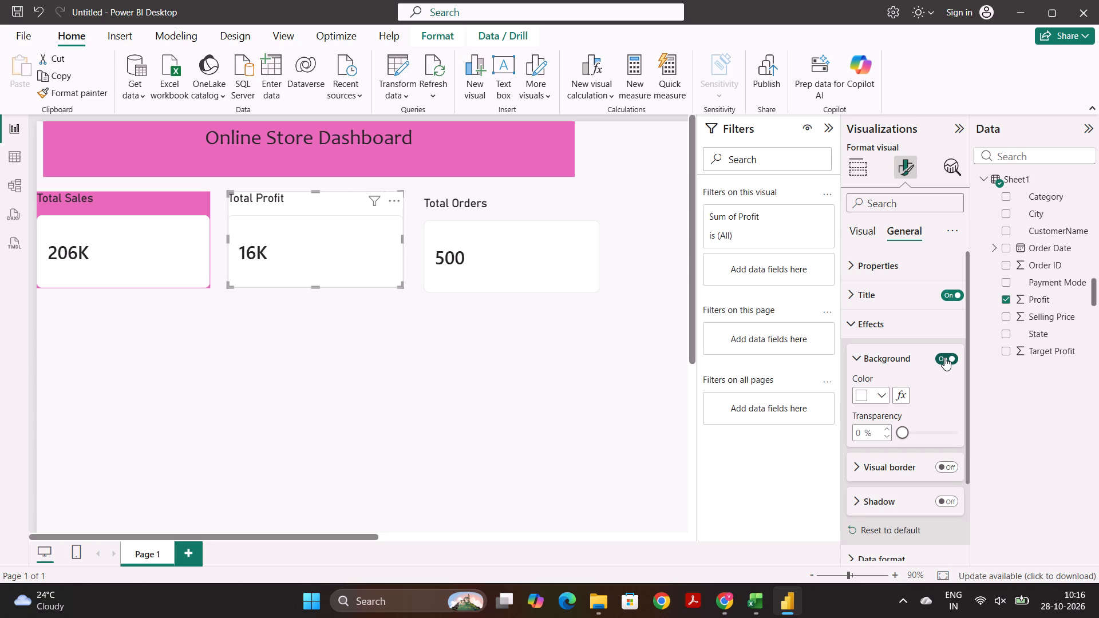
# Centre the Total Sales card's title horizontally.
pyautogui.click(163, 204)
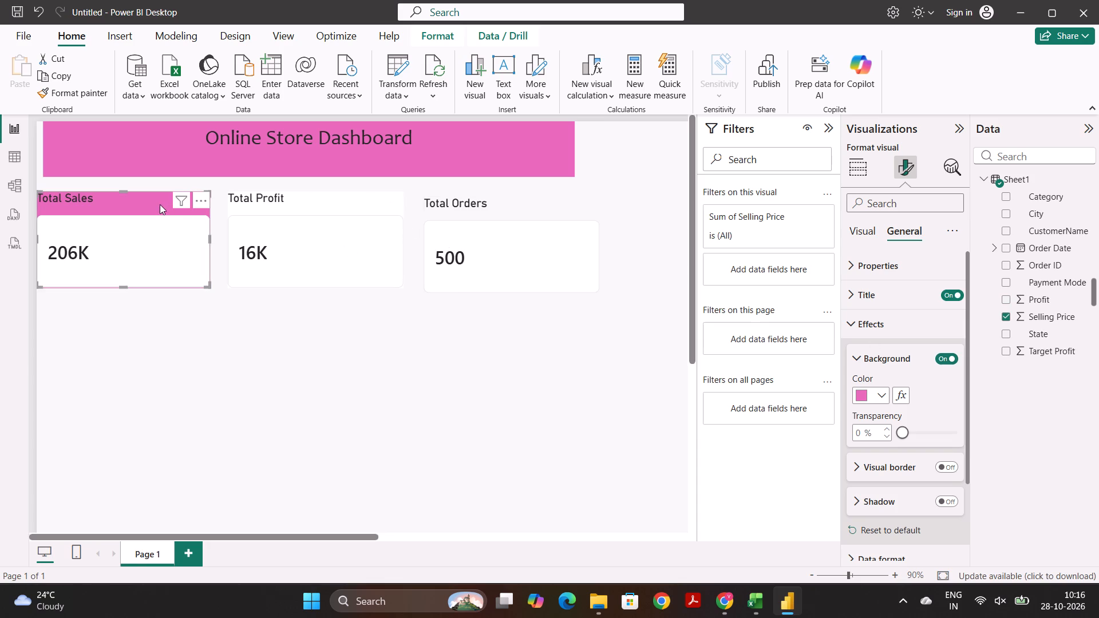
pyautogui.scroll(-2, 888, 362)
pyautogui.scroll(2, 888, 362)
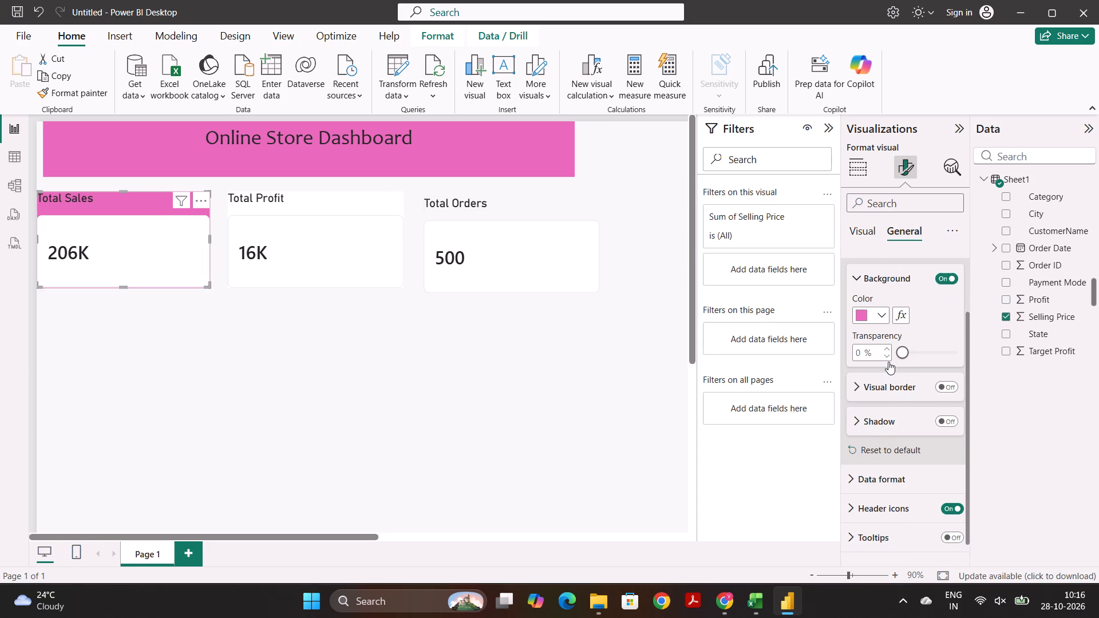
pyautogui.scroll(1, 888, 362)
pyautogui.click(869, 293)
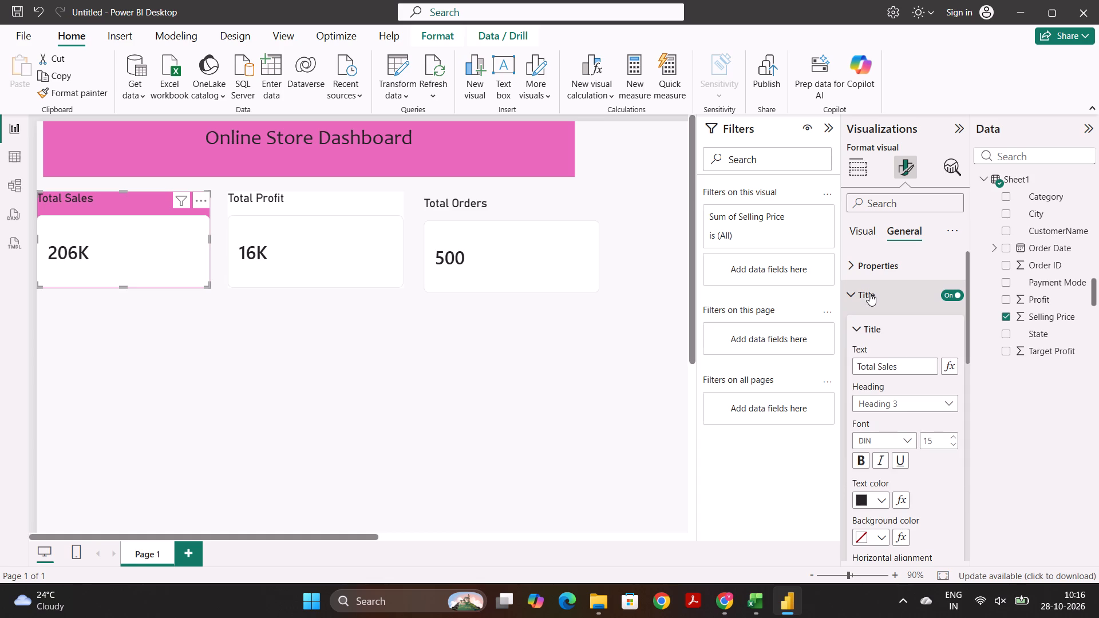
pyautogui.scroll(-3, 881, 519)
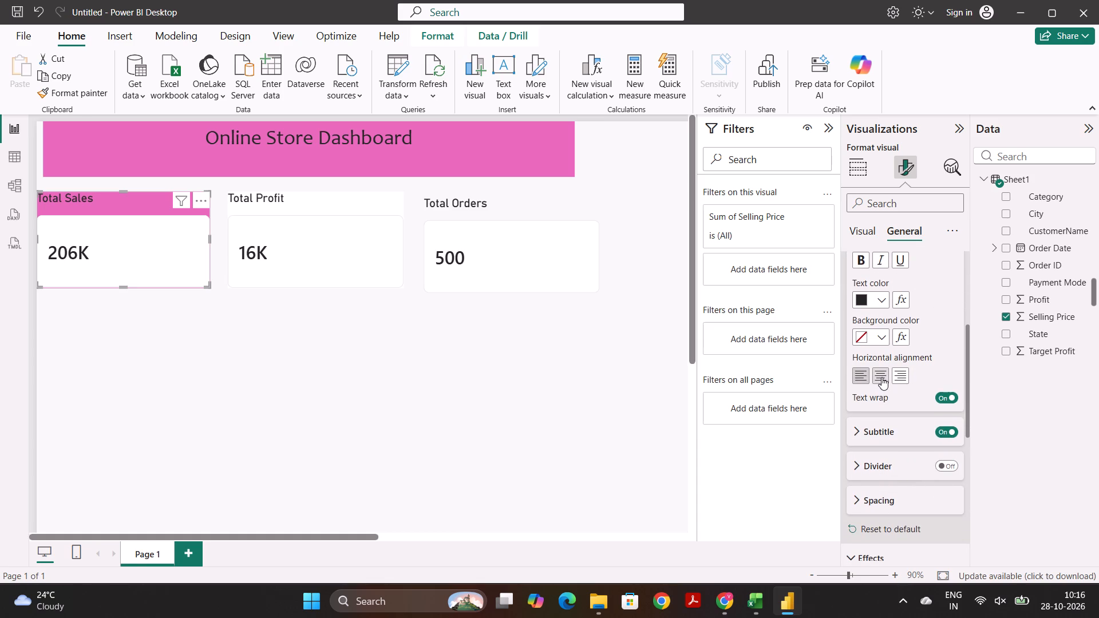
pyautogui.click(881, 377)
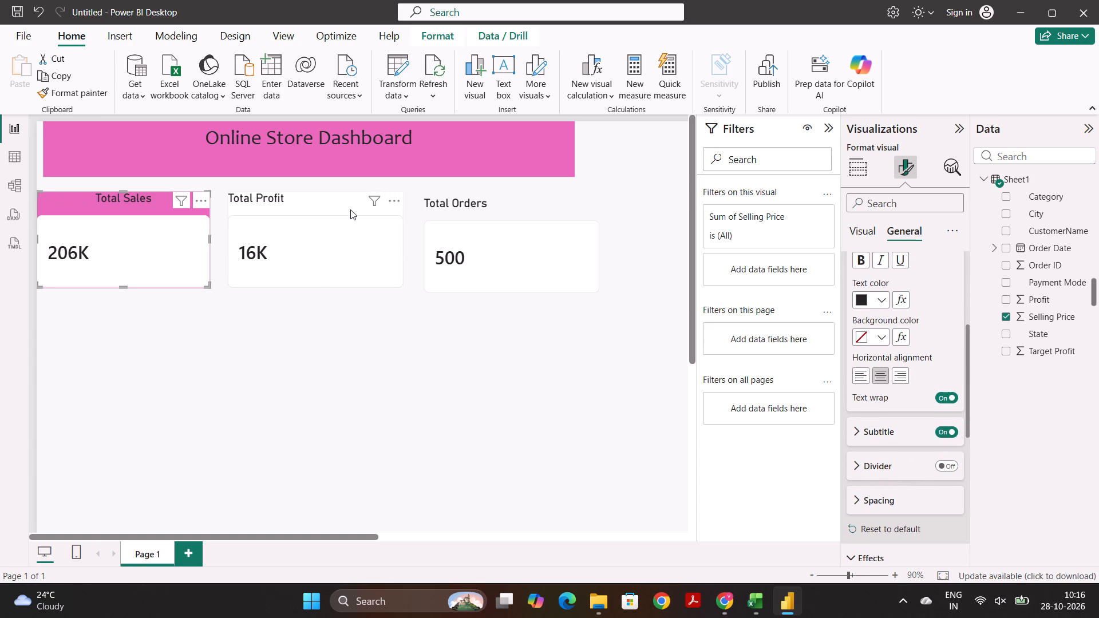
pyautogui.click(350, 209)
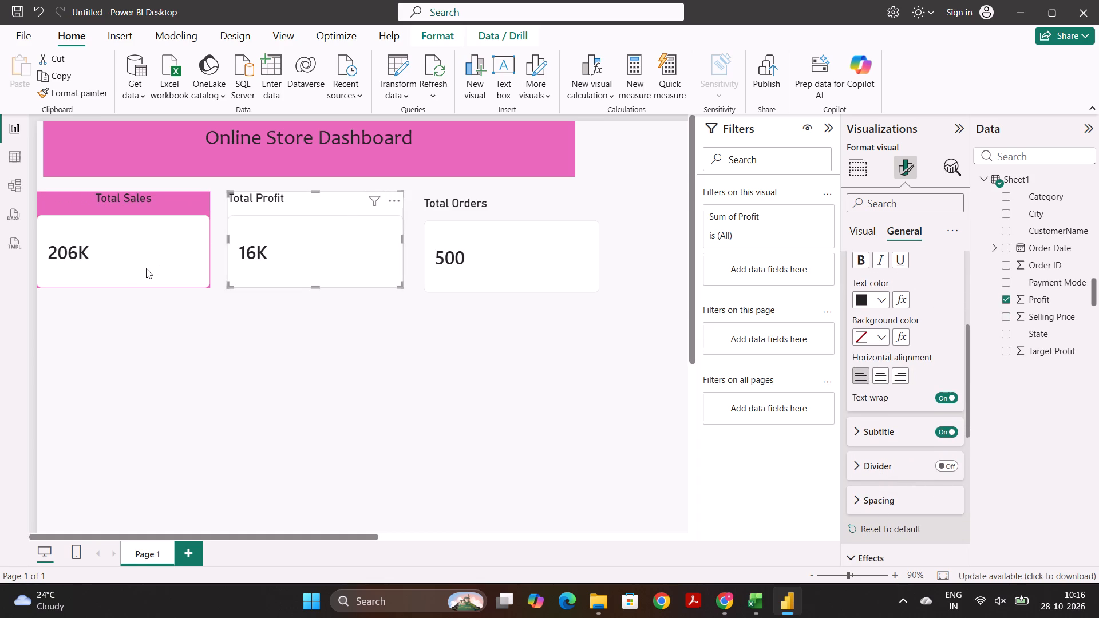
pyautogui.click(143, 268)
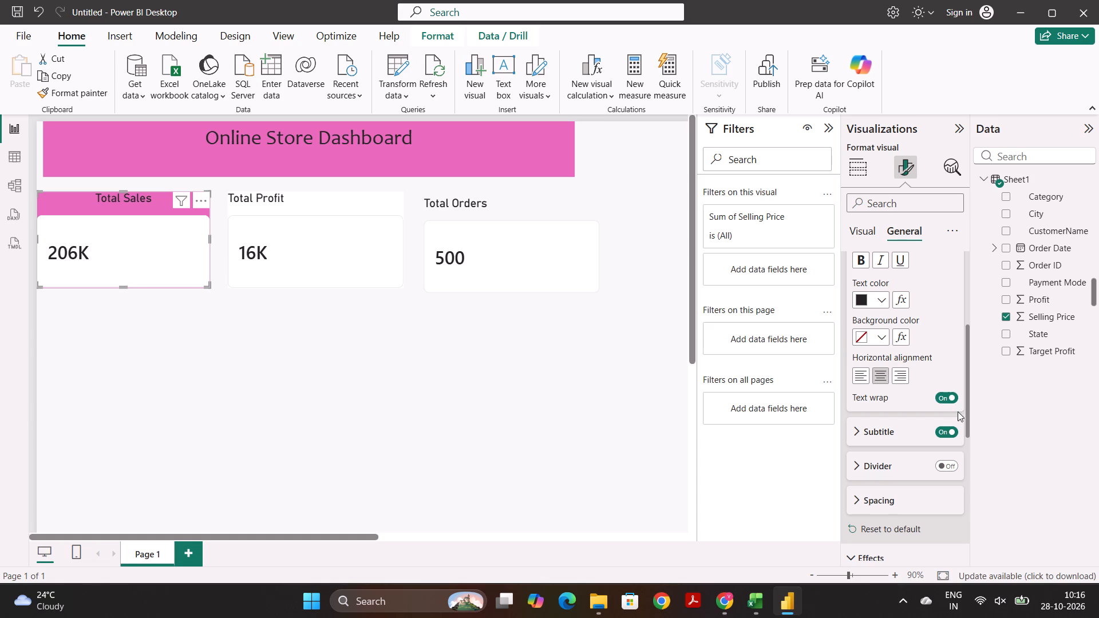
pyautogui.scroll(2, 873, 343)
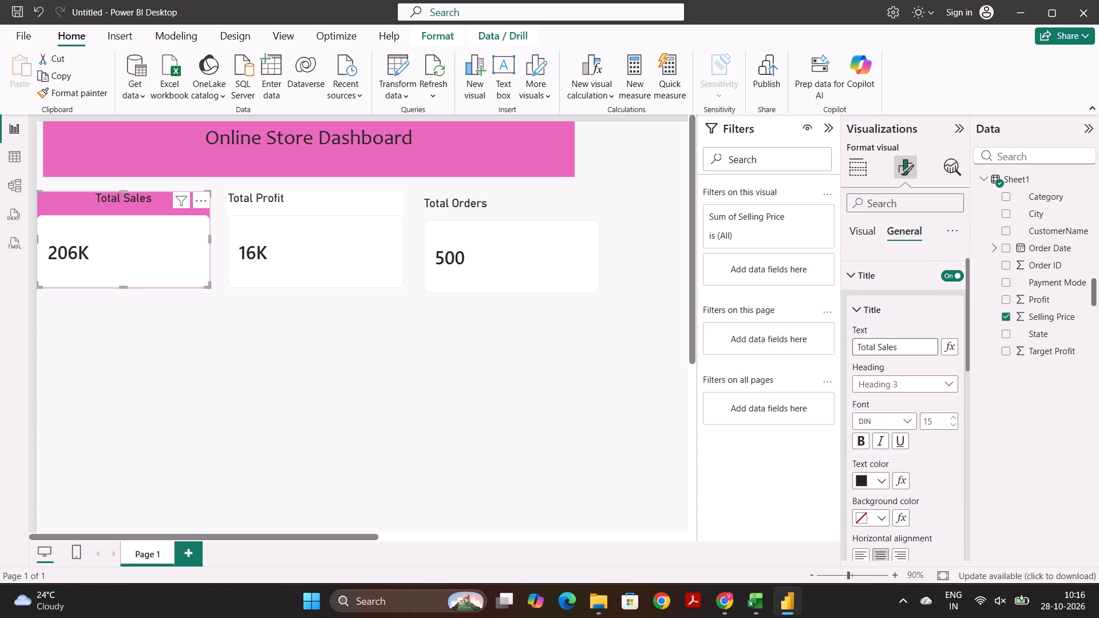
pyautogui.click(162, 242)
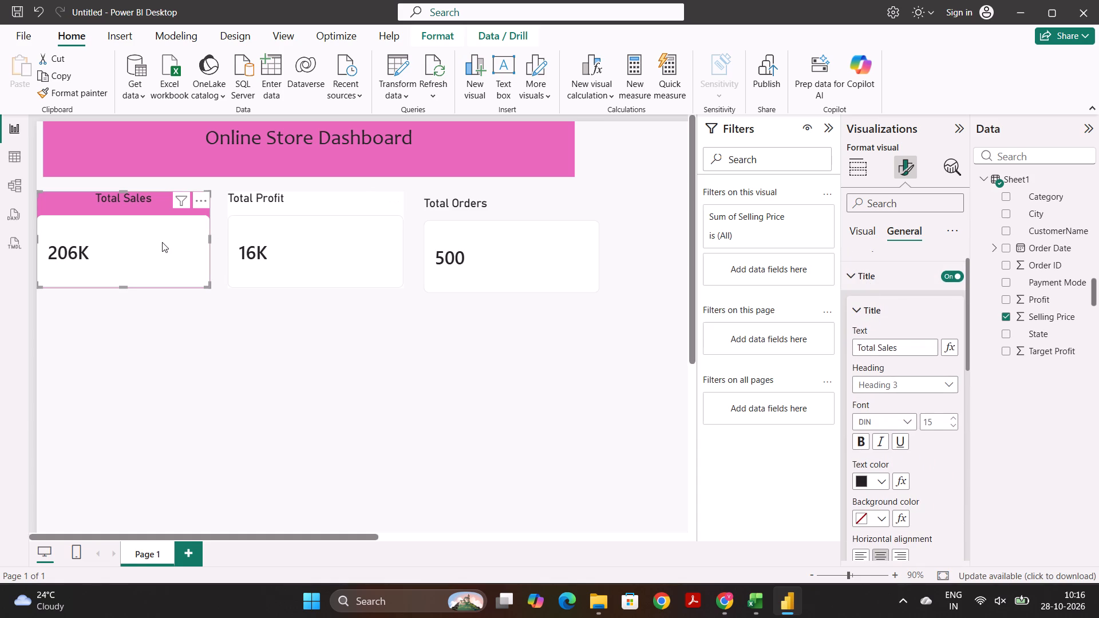
# Centre the Total Profit card's title horizontally.
pyautogui.click(151, 251)
pyautogui.scroll(-2, 886, 469)
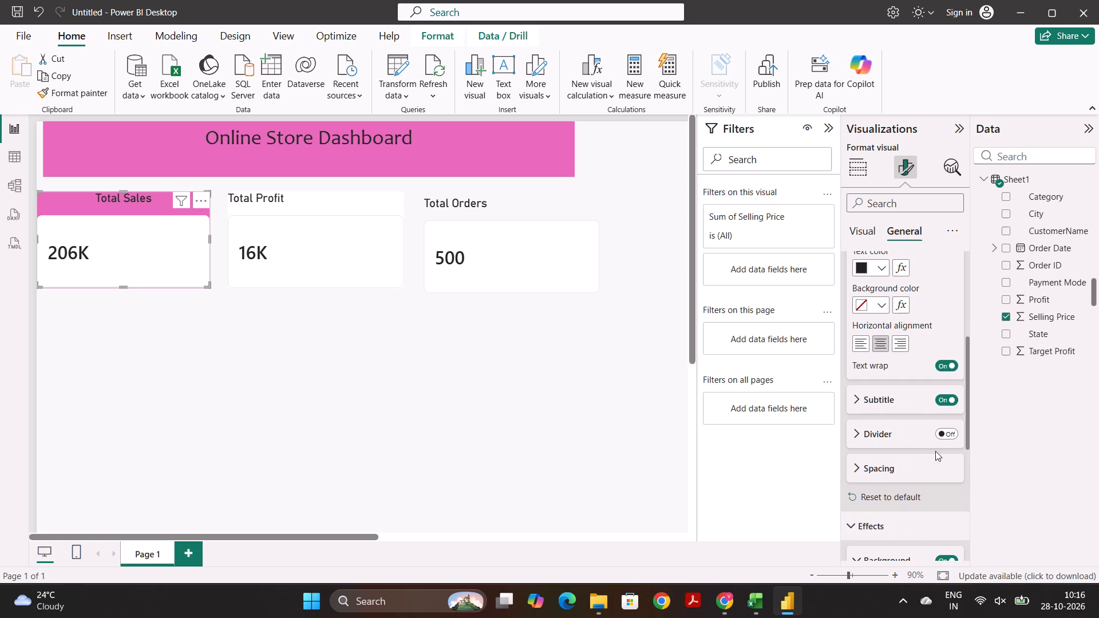
pyautogui.click(288, 230)
pyautogui.click(292, 201)
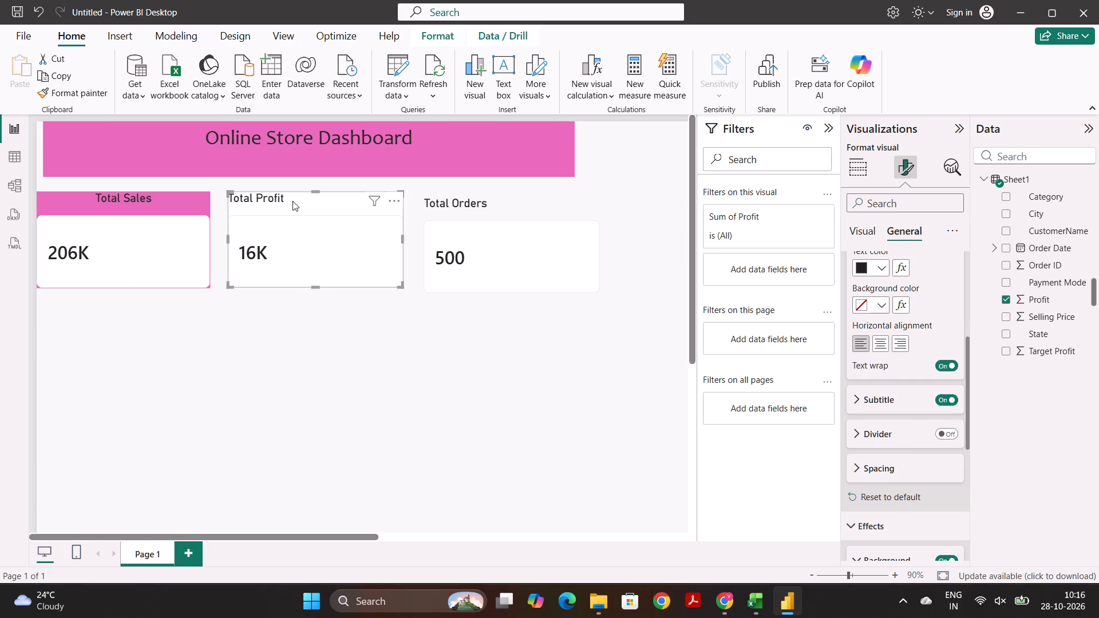
pyautogui.scroll(-3, 878, 327)
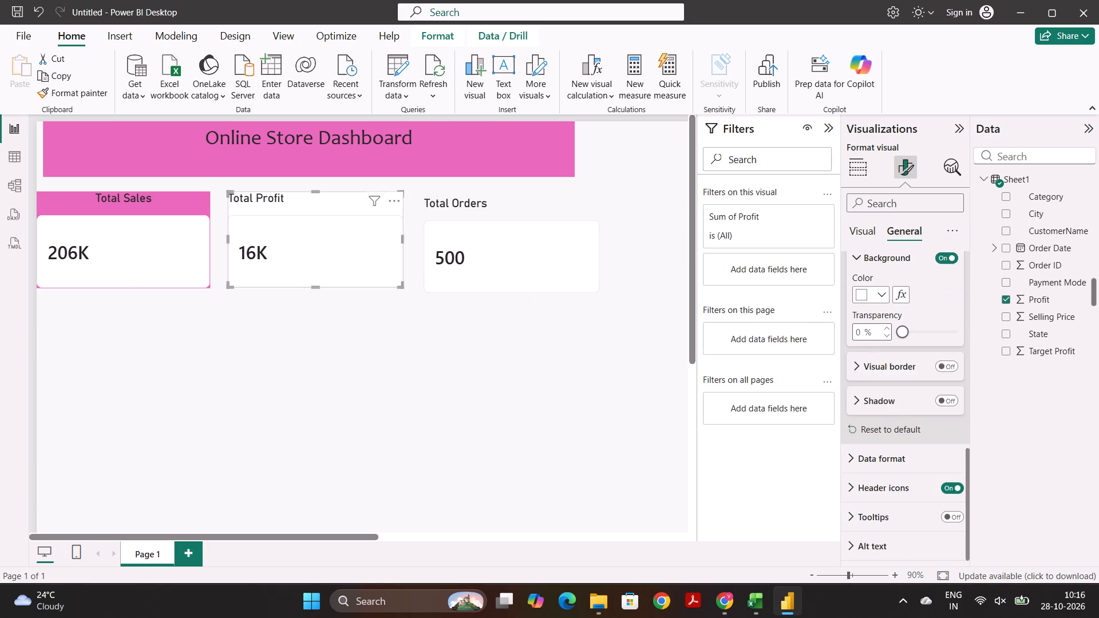
pyautogui.scroll(-1, 878, 327)
pyautogui.scroll(3, 878, 327)
pyautogui.click(877, 318)
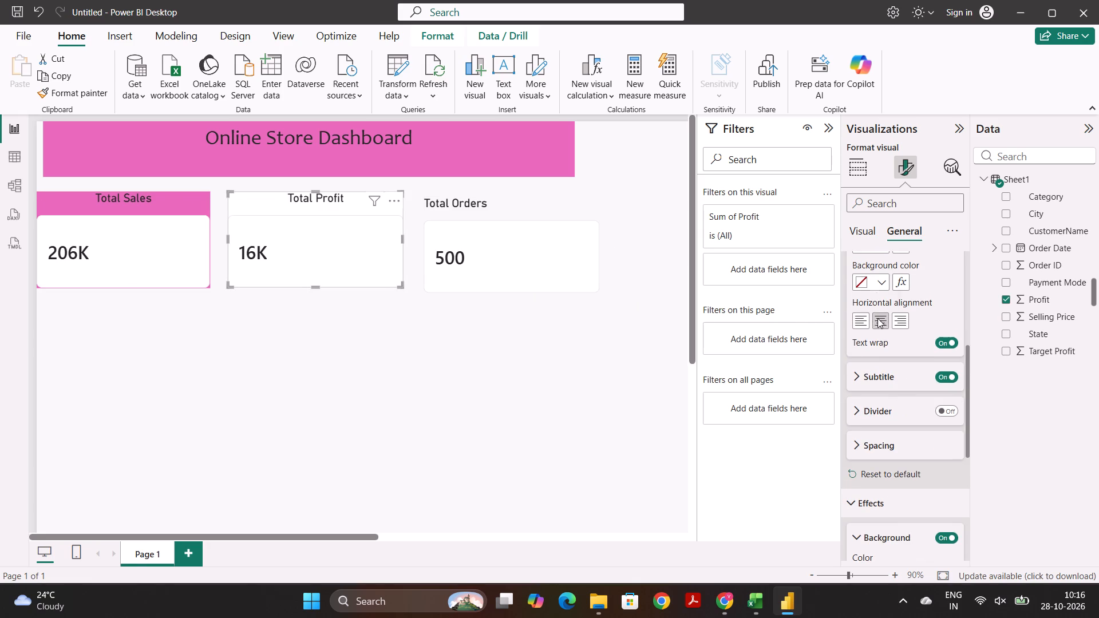
# Colour the Total Profit card's background the same pink as the Total Sales card.
pyautogui.click(358, 270)
pyautogui.scroll(-3, 883, 348)
pyautogui.scroll(5, 859, 352)
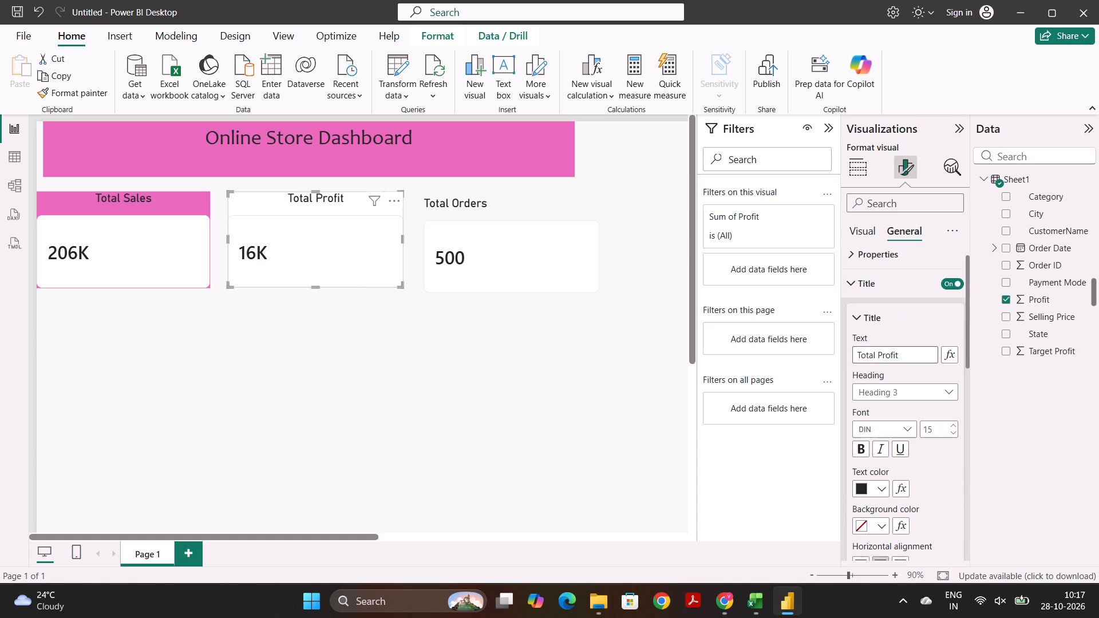
pyautogui.click(869, 297)
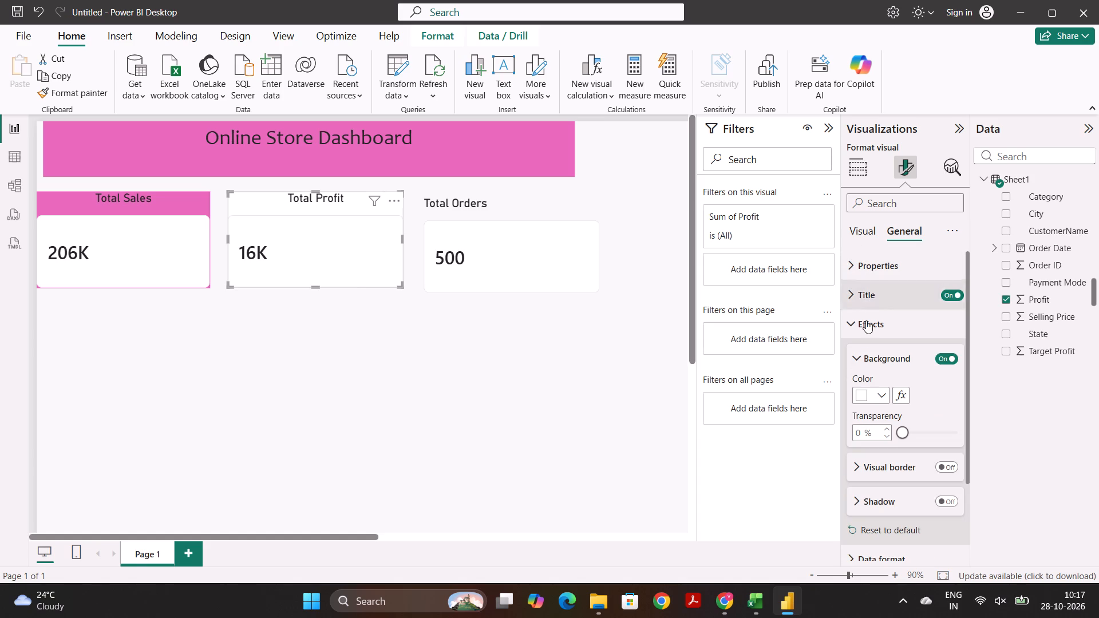
pyautogui.click(881, 398)
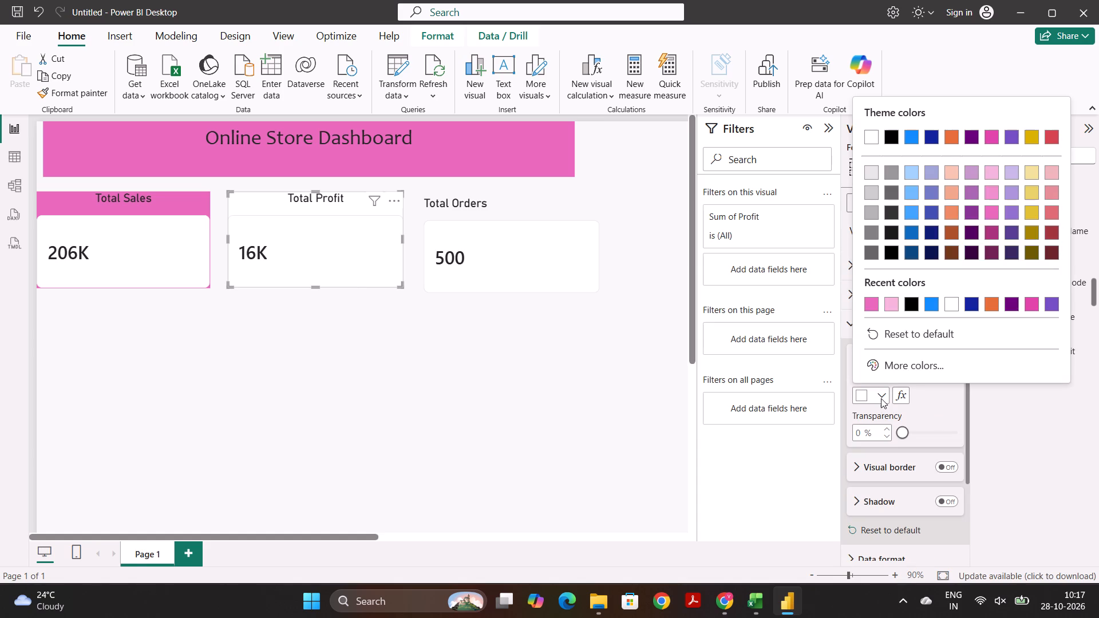
pyautogui.click(870, 300)
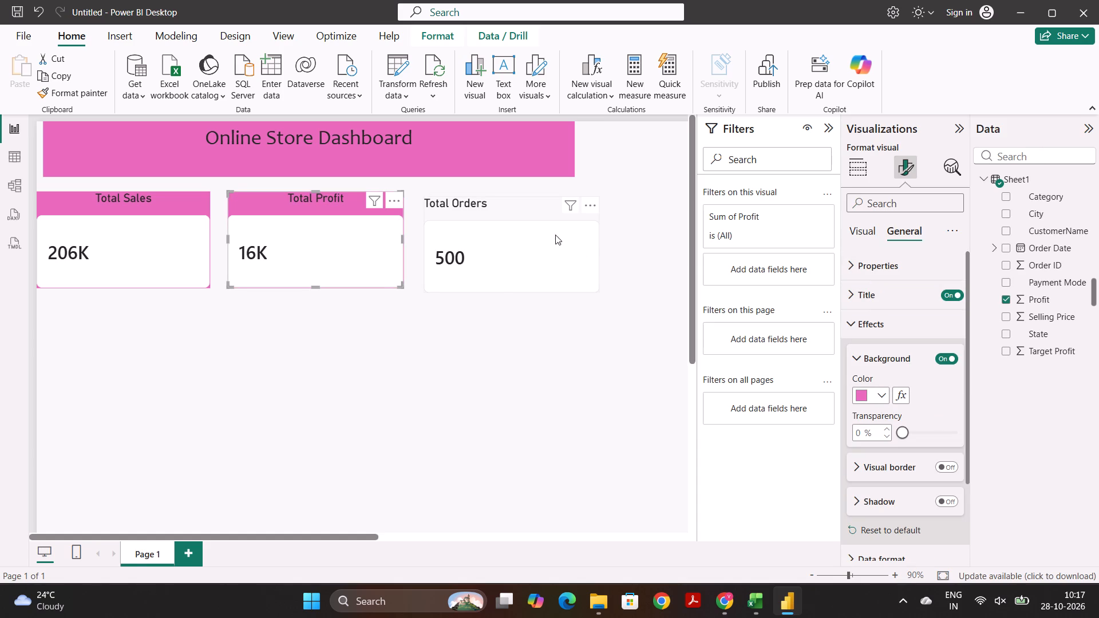
# Turn on the Total Orders card's background effect and colour it the same pink as the other two cards.
pyautogui.click(547, 239)
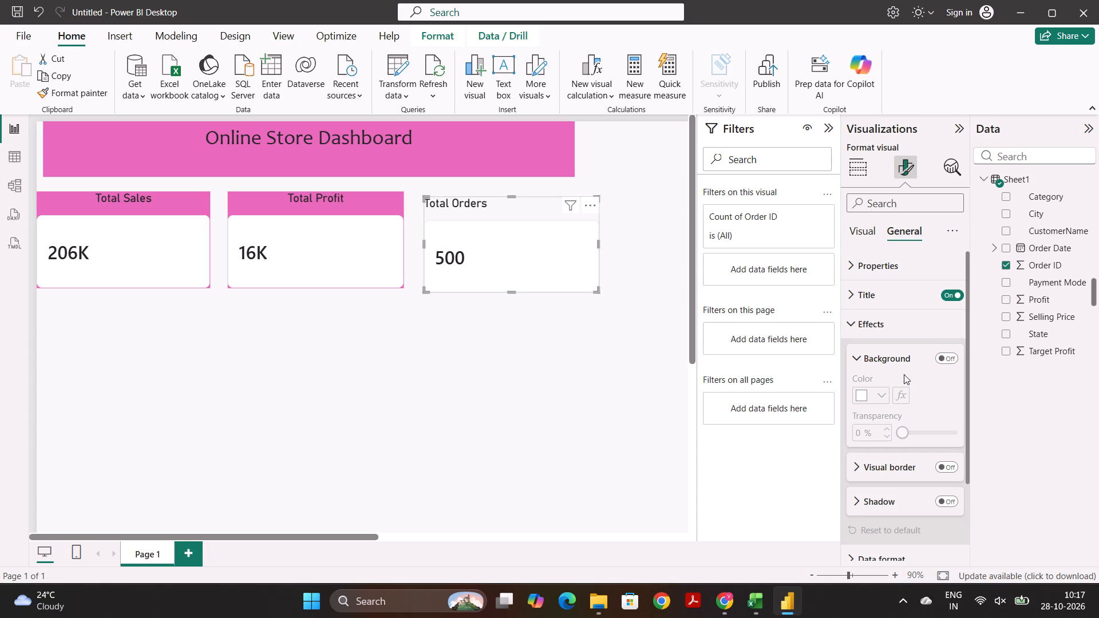
pyautogui.click(942, 354)
pyautogui.click(879, 395)
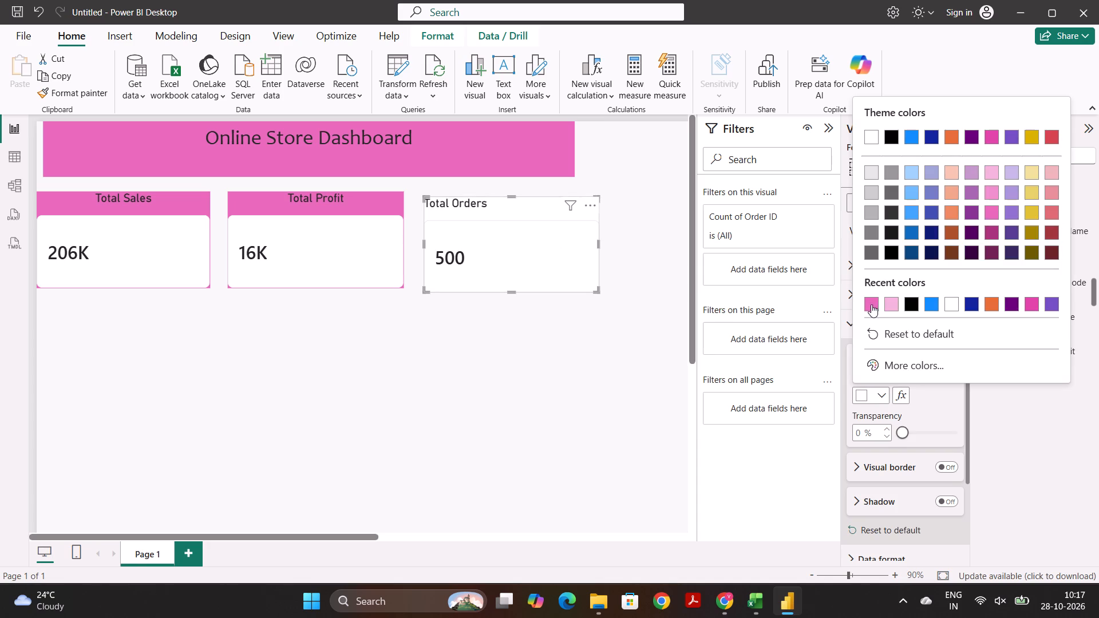
pyautogui.click(871, 306)
pyautogui.click(537, 260)
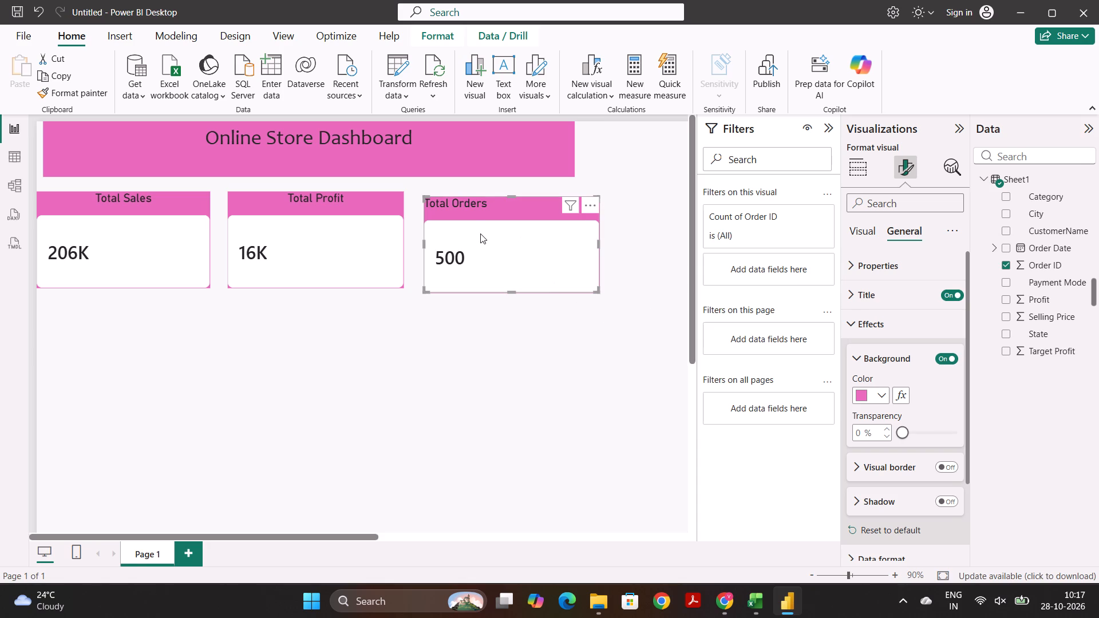
# Narrow the Total Sales card from its left edge and the Total Profit and Total Orders cards from their right edges to matching widths.
pyautogui.click(161, 243)
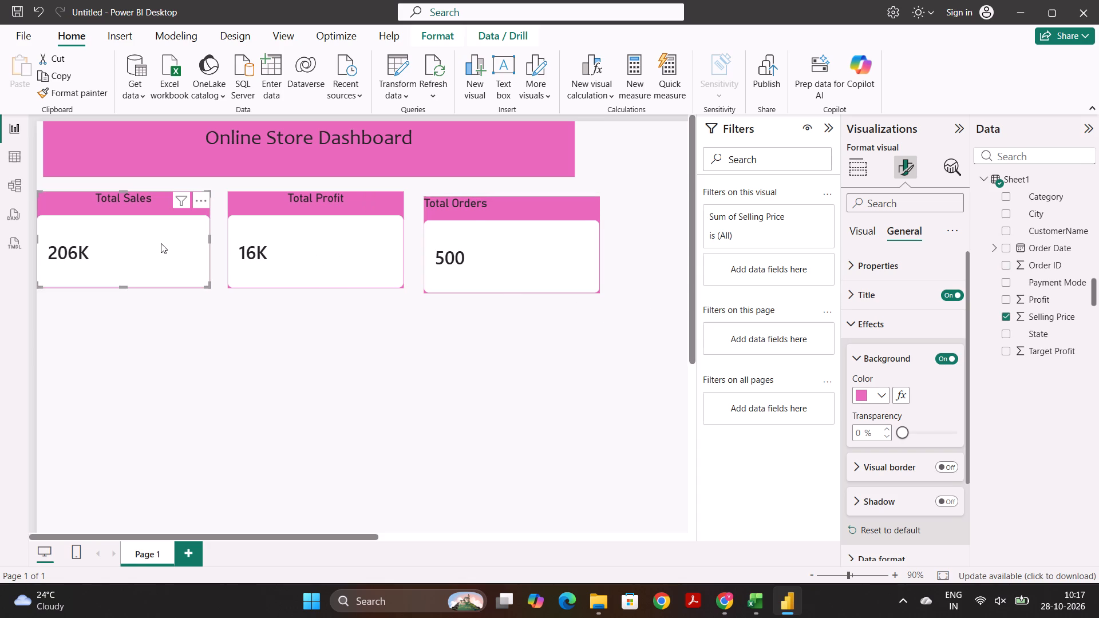
pyautogui.moveTo(36, 241); pyautogui.dragTo(60, 242)
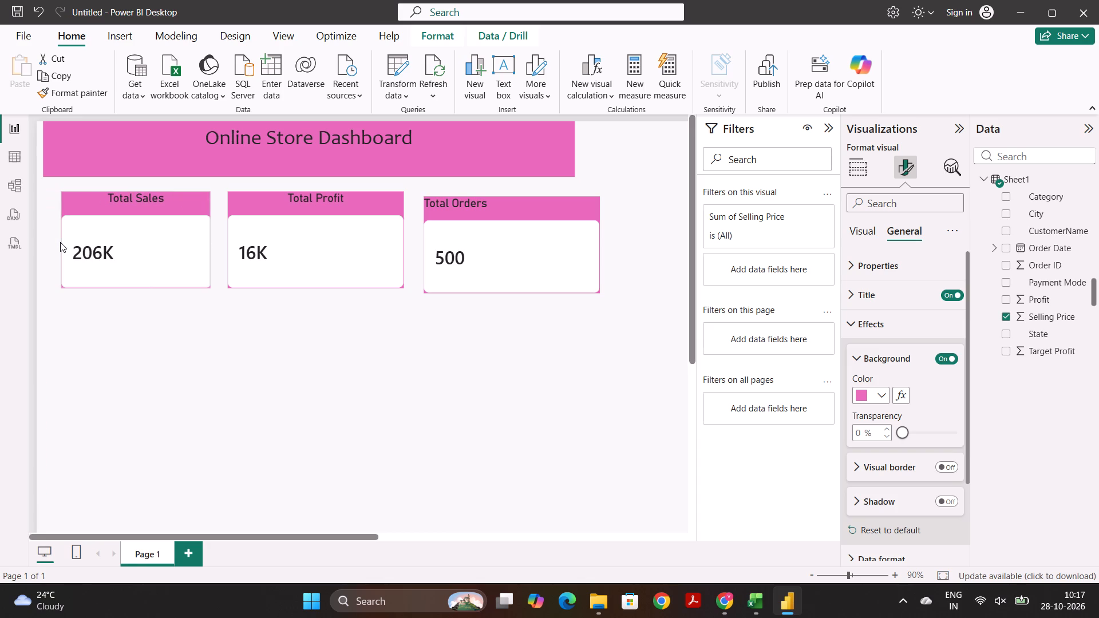
pyautogui.moveTo(60, 242); pyautogui.dragTo(58, 242)
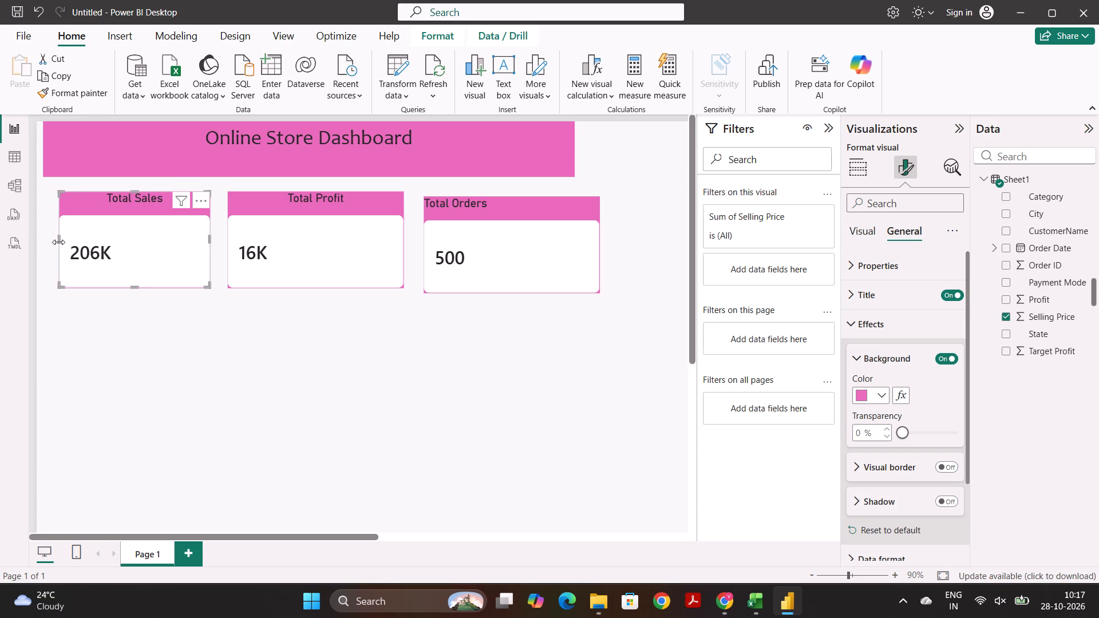
pyautogui.click(219, 332)
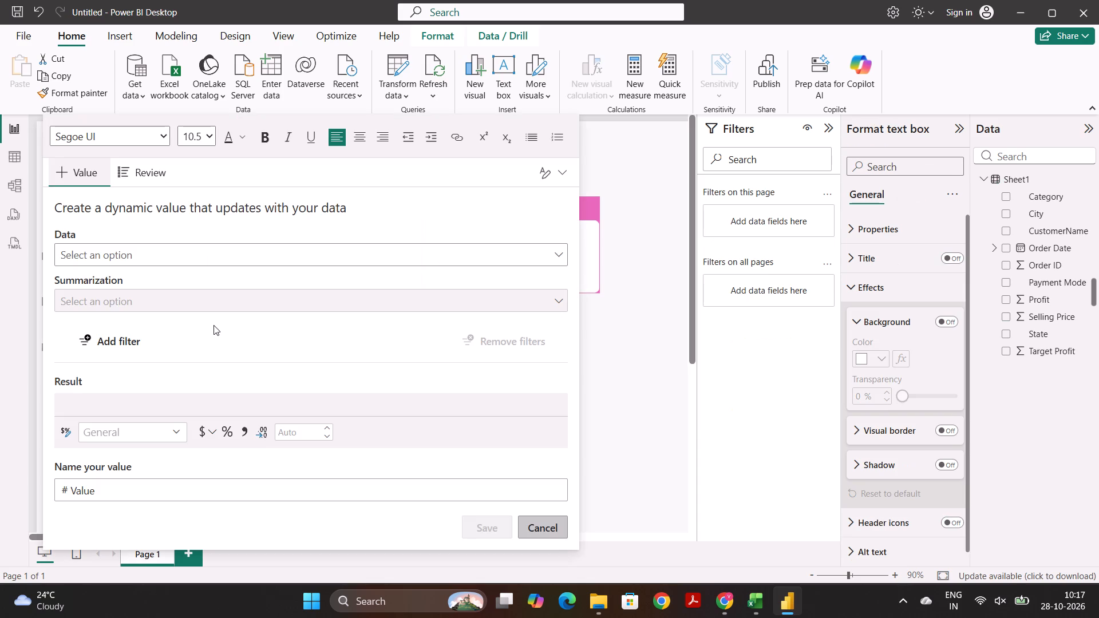
pyautogui.click(663, 246)
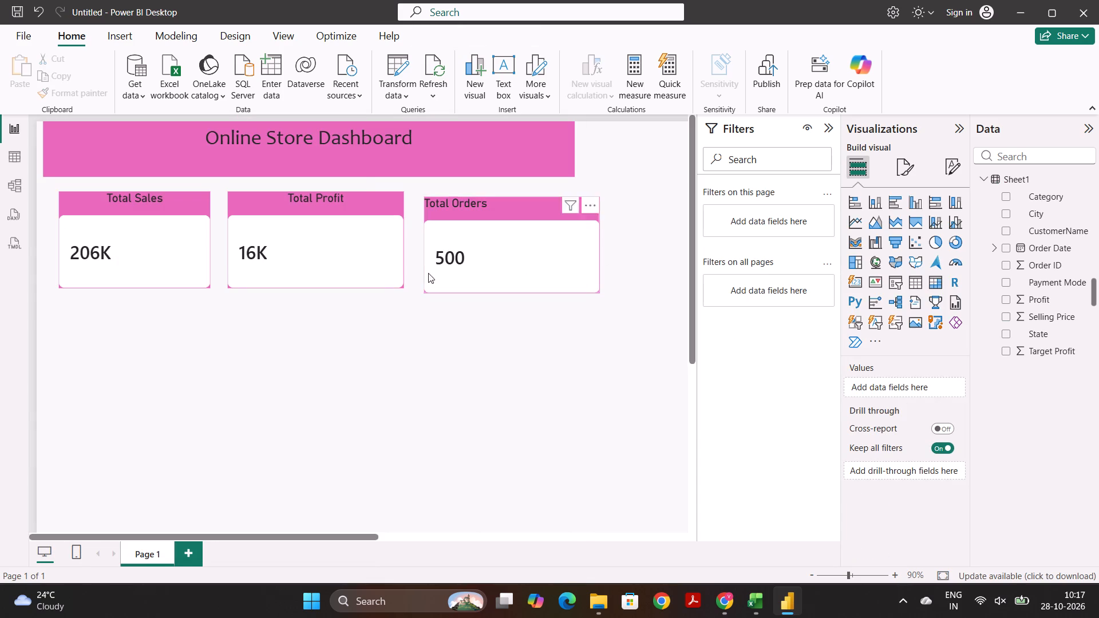
pyautogui.click(402, 241)
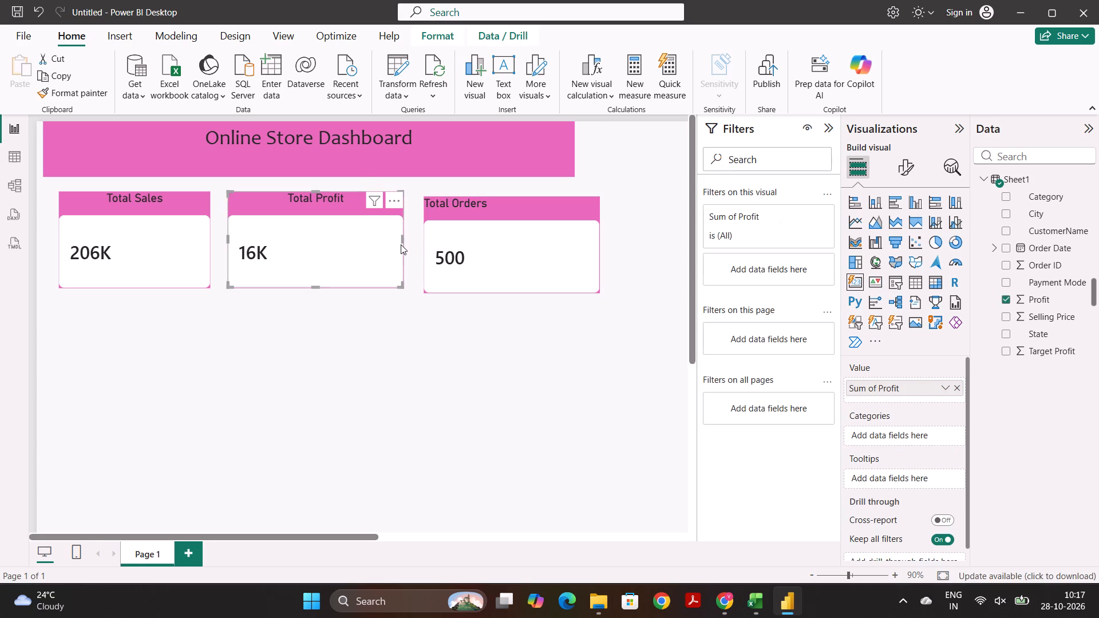
pyautogui.moveTo(401, 240); pyautogui.dragTo(377, 237)
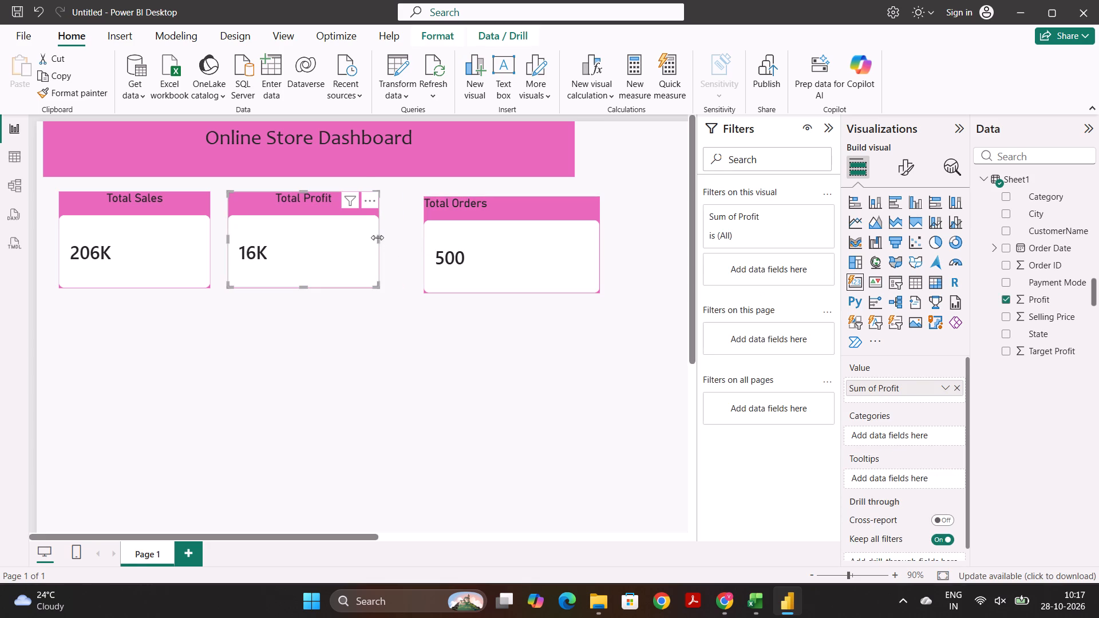
pyautogui.click(548, 248)
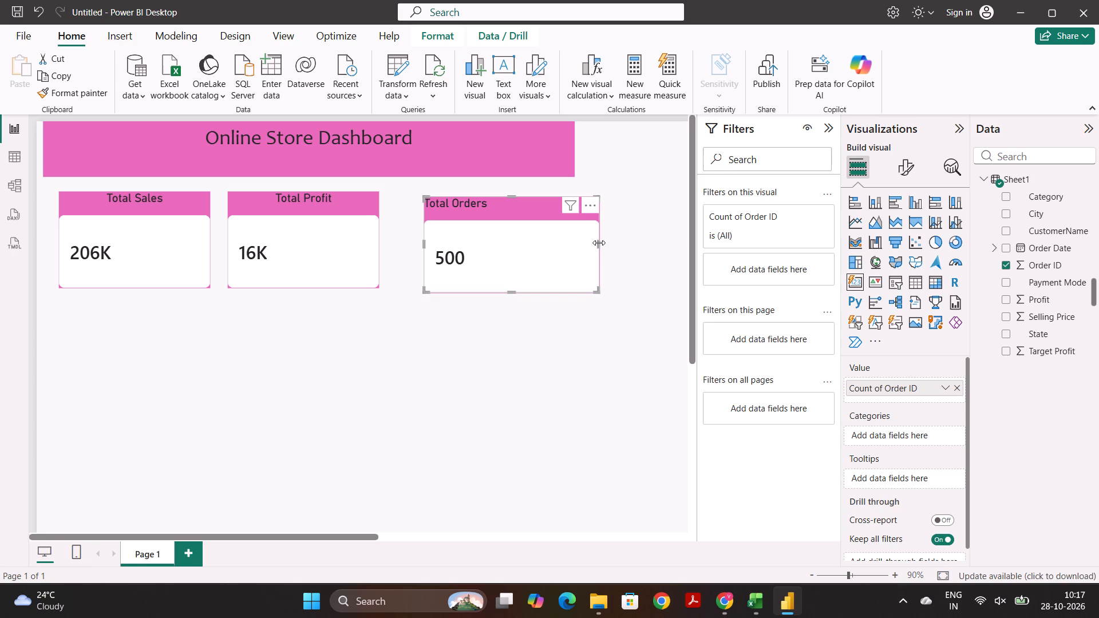
pyautogui.moveTo(598, 244); pyautogui.dragTo(572, 244)
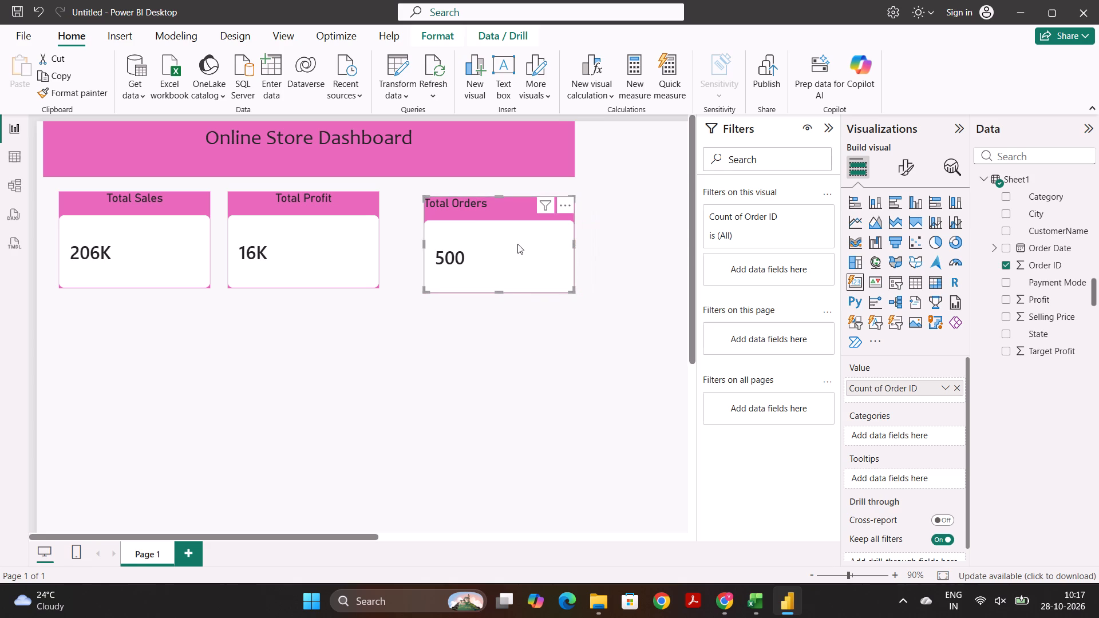
# Move the Total Orders card closer to the Total Profit card and level with the other two cards.
pyautogui.moveTo(517, 244); pyautogui.dragTo(504, 237)
pyautogui.click(328, 248)
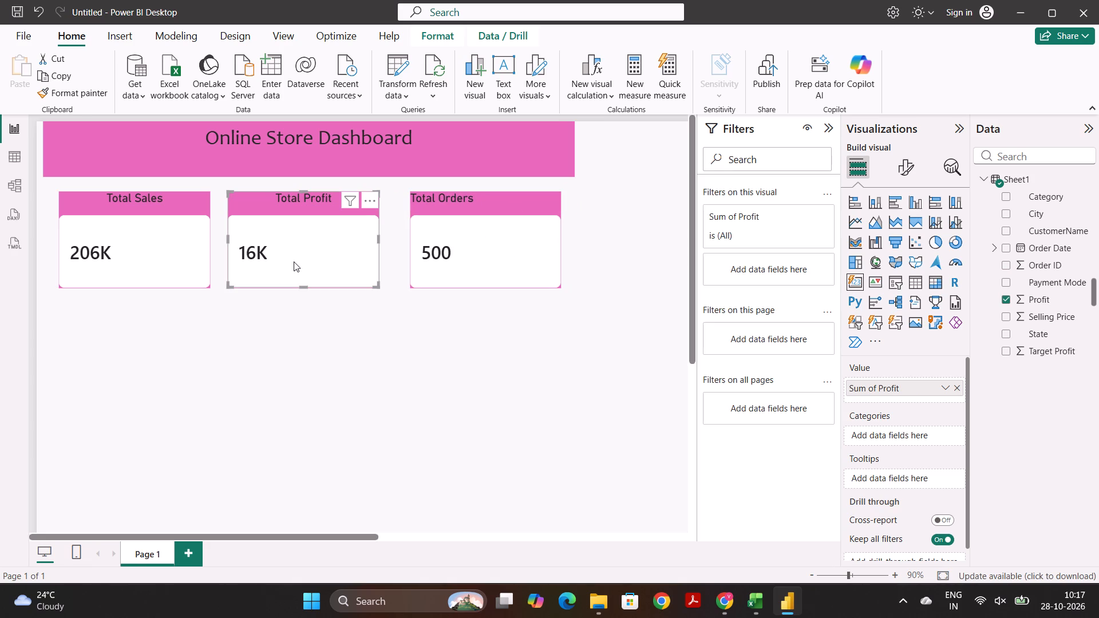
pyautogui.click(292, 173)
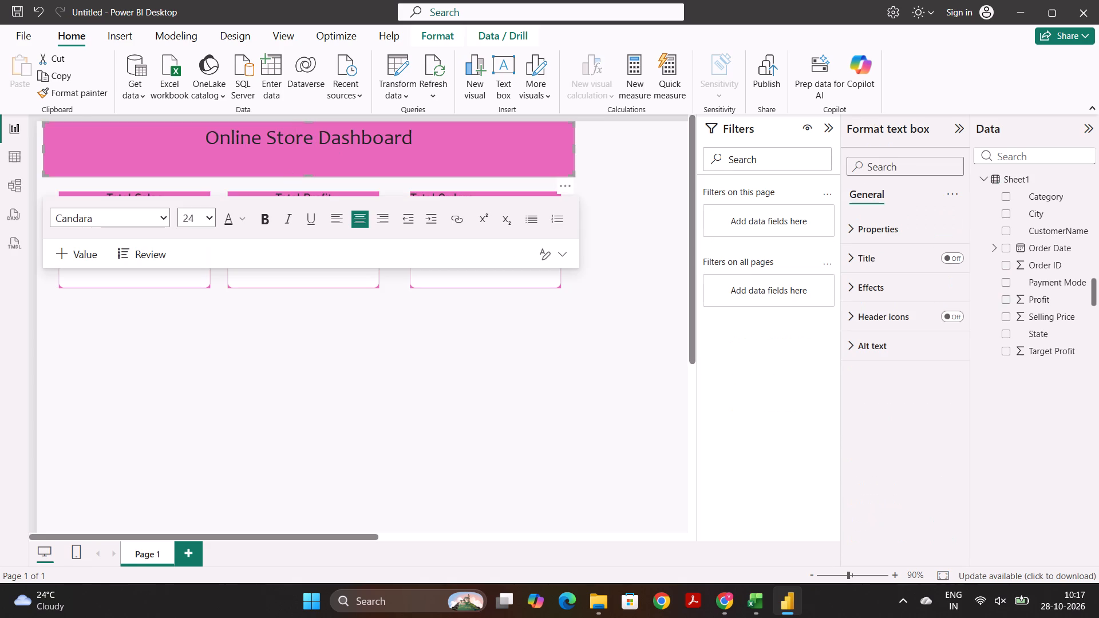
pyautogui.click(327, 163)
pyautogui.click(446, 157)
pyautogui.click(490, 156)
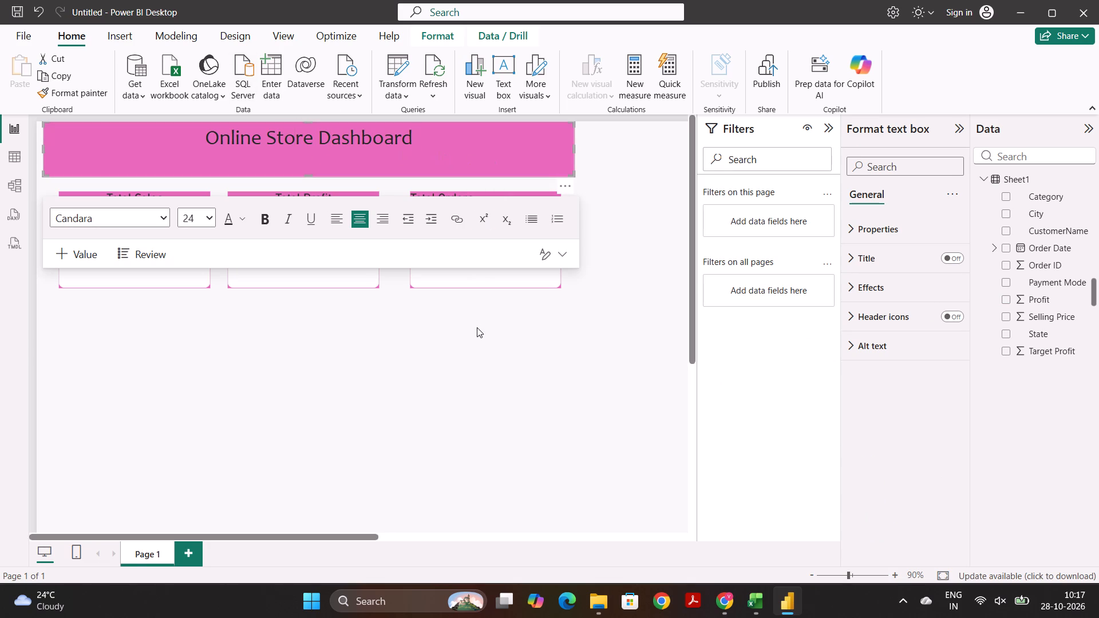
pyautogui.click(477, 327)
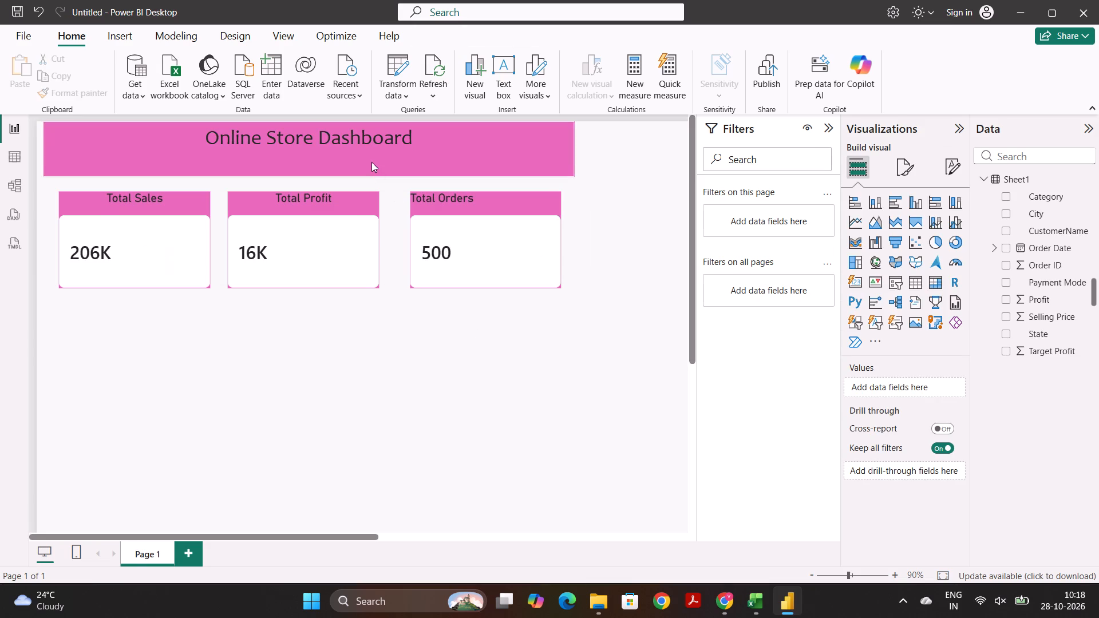
# Change the background colour of the Online Store Dashboard title box to a medium-dark grey theme shade.
pyautogui.click(371, 159)
pyautogui.click(481, 158)
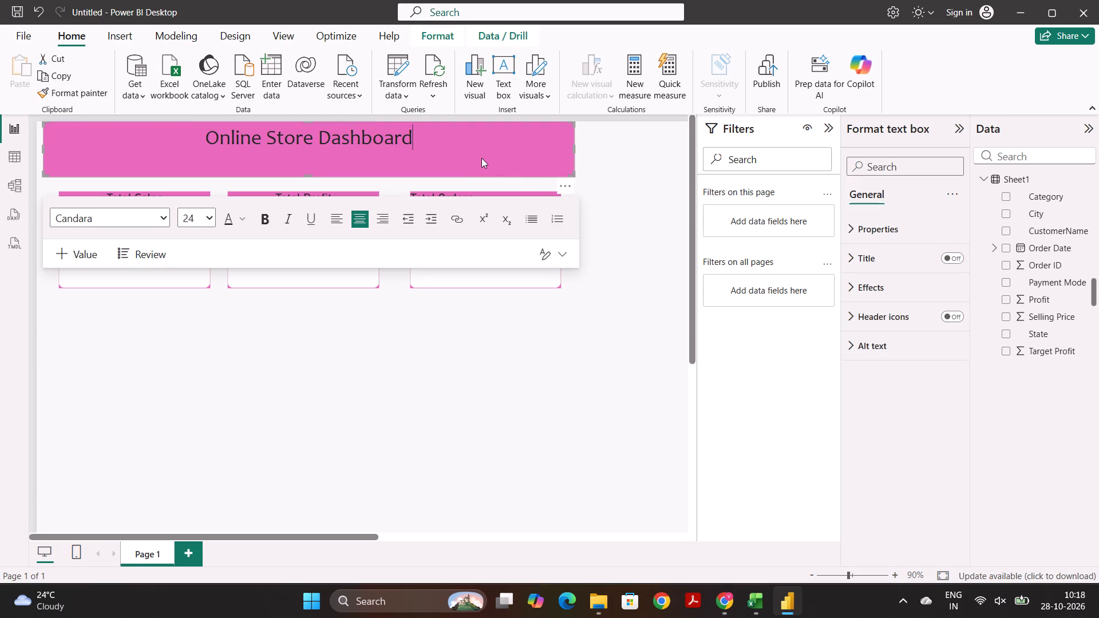
pyautogui.doubleClick(355, 157)
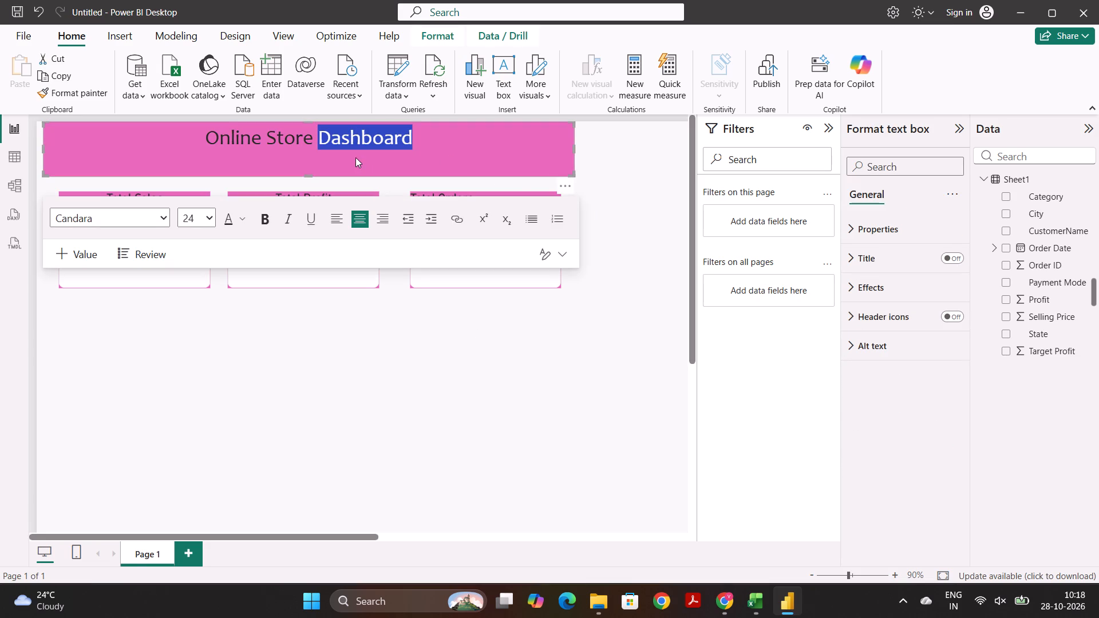
pyautogui.click(343, 157)
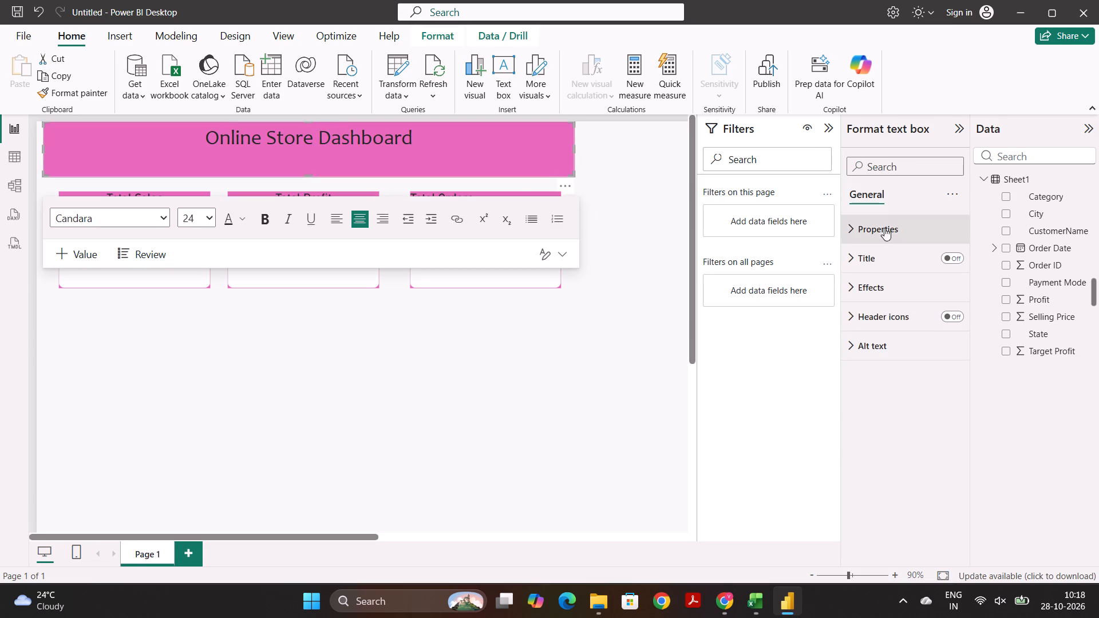
pyautogui.click(875, 286)
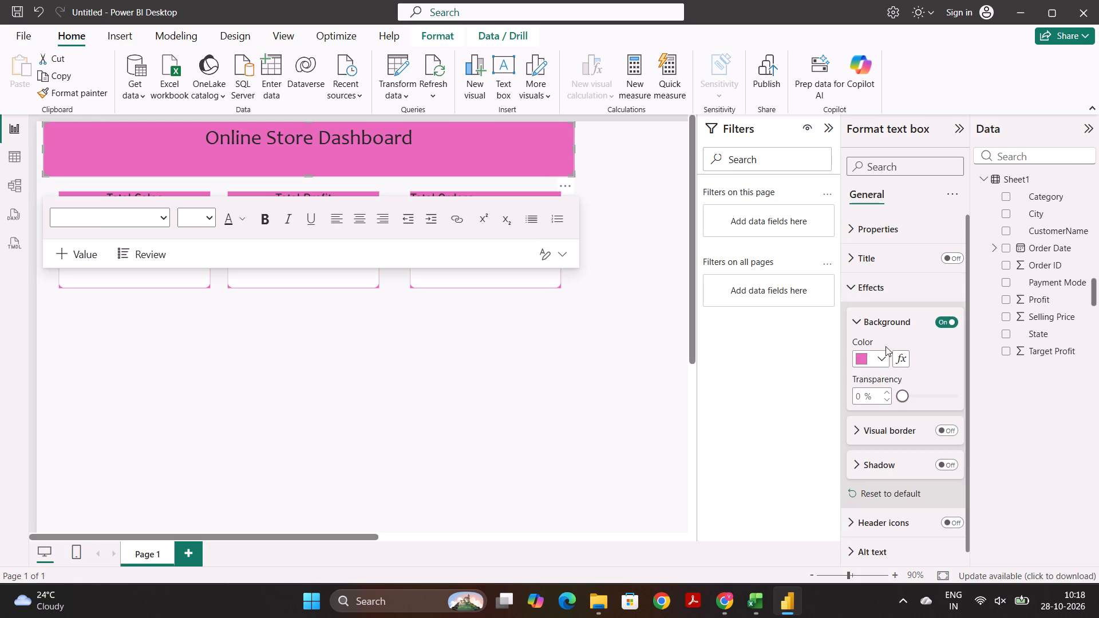
pyautogui.click(881, 354)
pyautogui.click(873, 191)
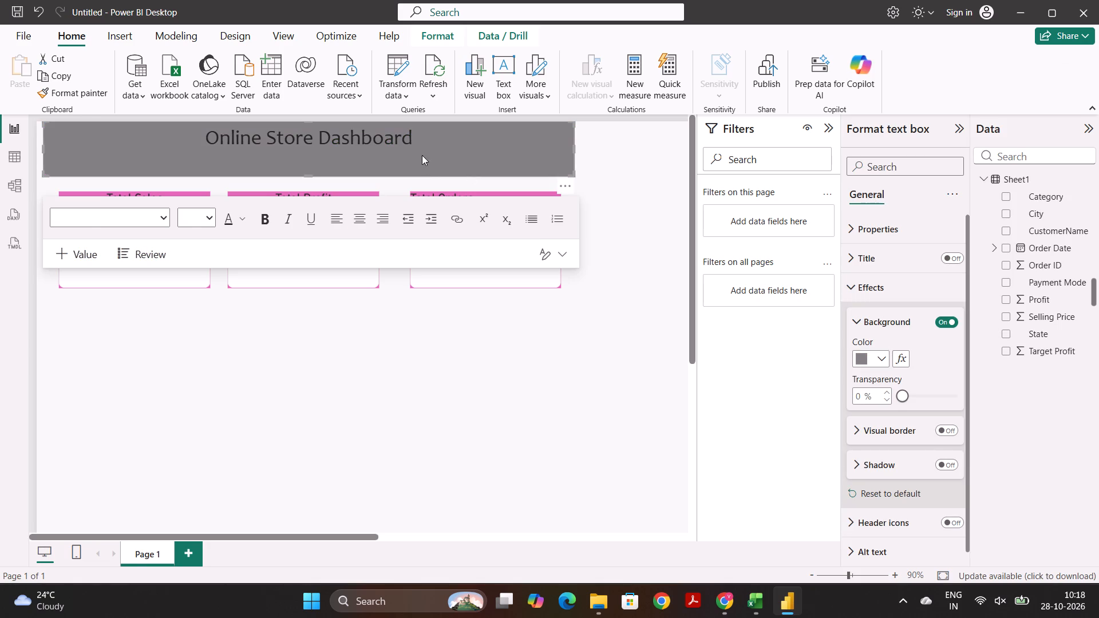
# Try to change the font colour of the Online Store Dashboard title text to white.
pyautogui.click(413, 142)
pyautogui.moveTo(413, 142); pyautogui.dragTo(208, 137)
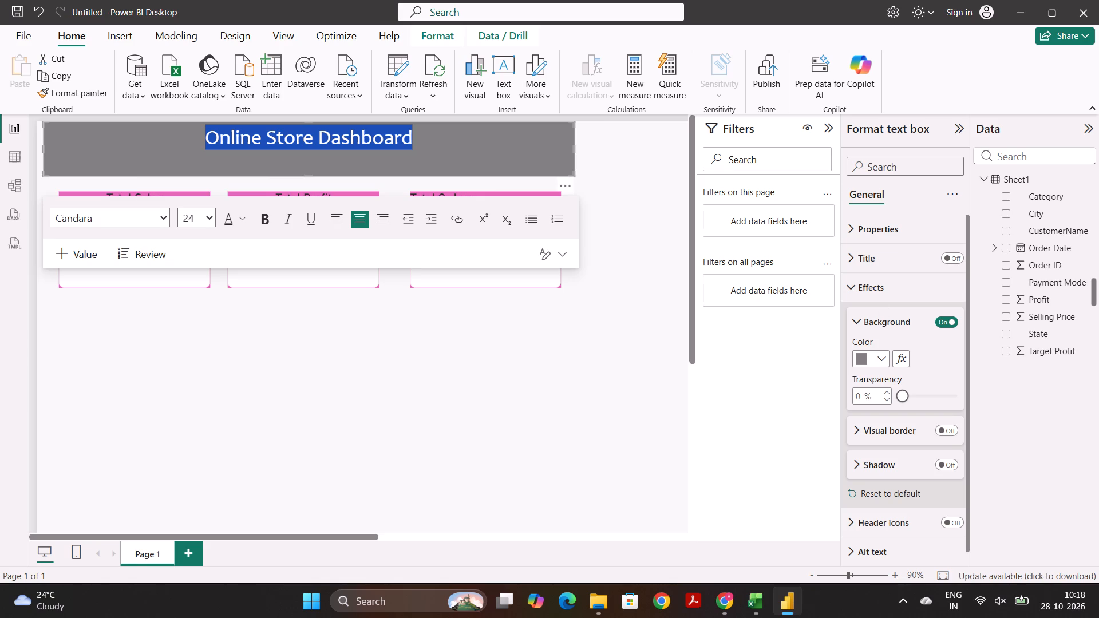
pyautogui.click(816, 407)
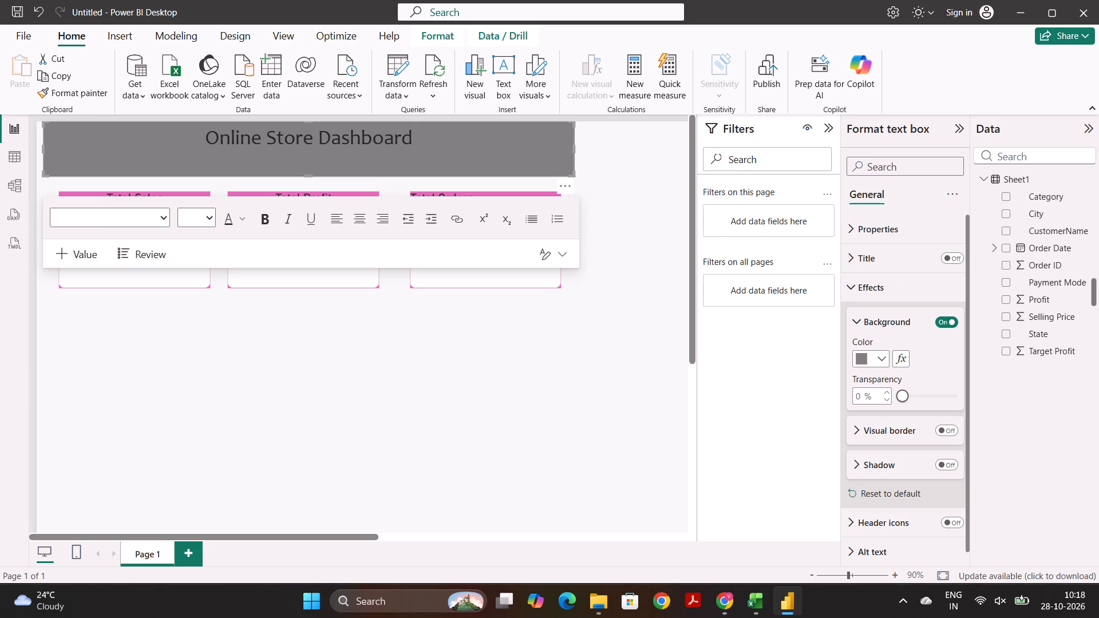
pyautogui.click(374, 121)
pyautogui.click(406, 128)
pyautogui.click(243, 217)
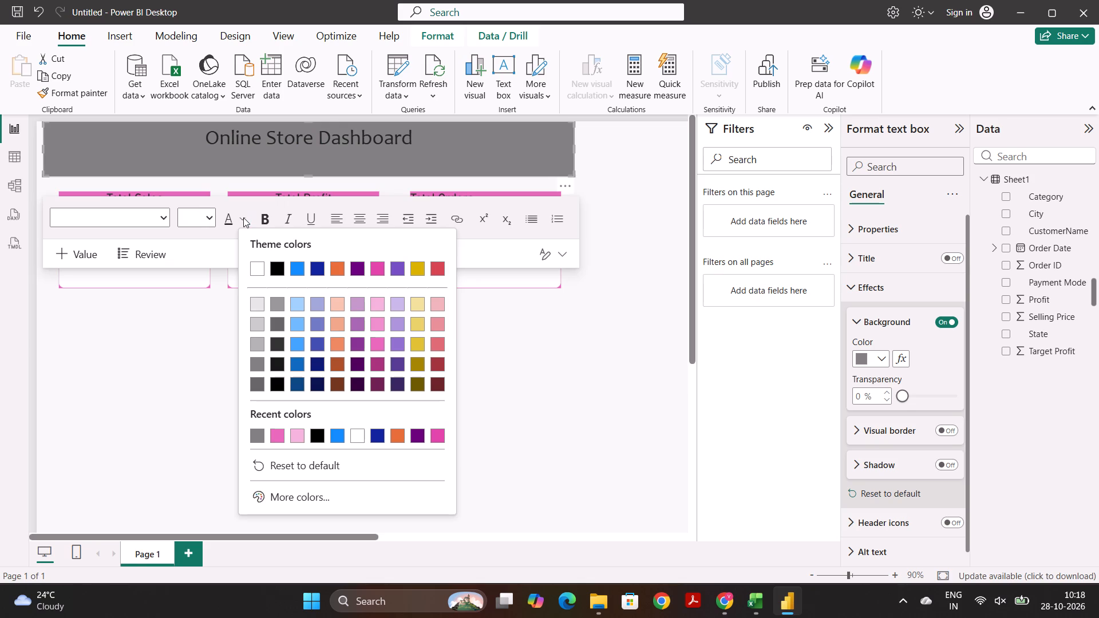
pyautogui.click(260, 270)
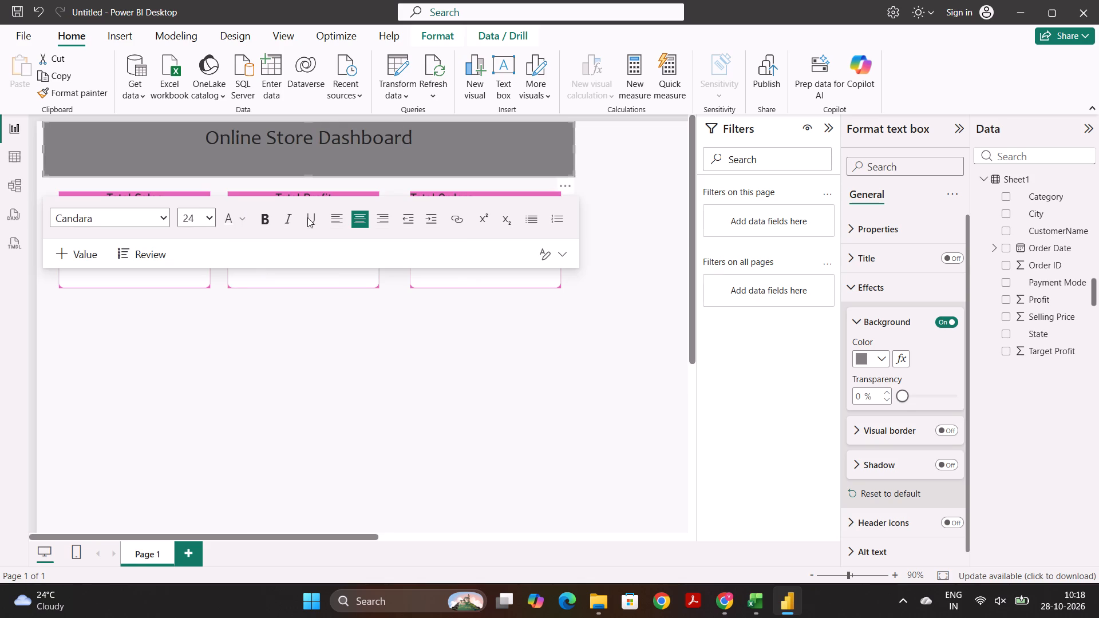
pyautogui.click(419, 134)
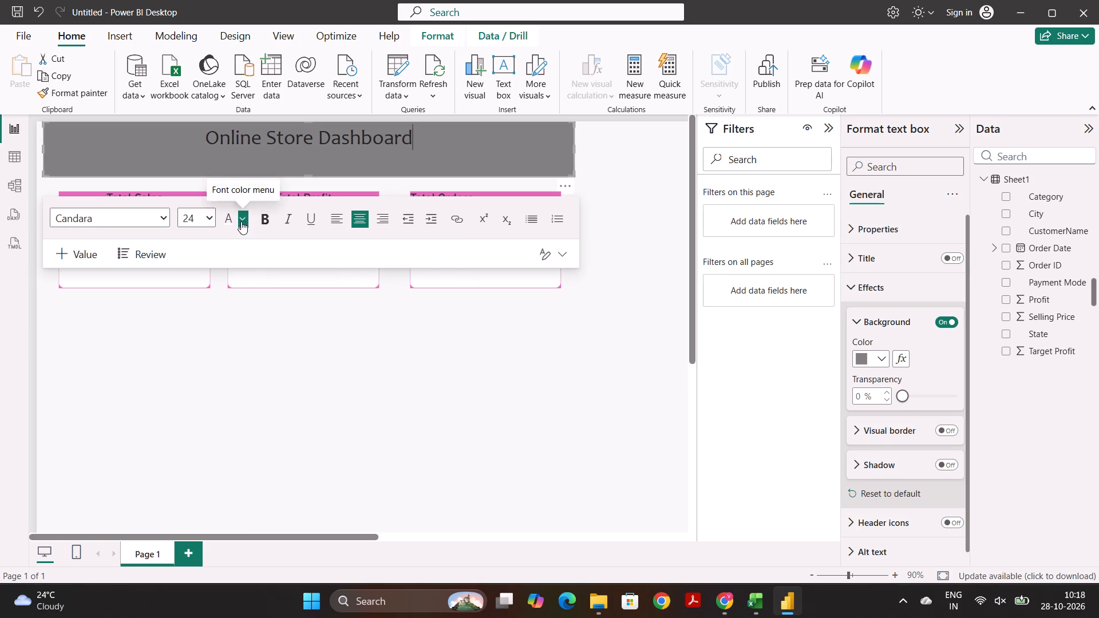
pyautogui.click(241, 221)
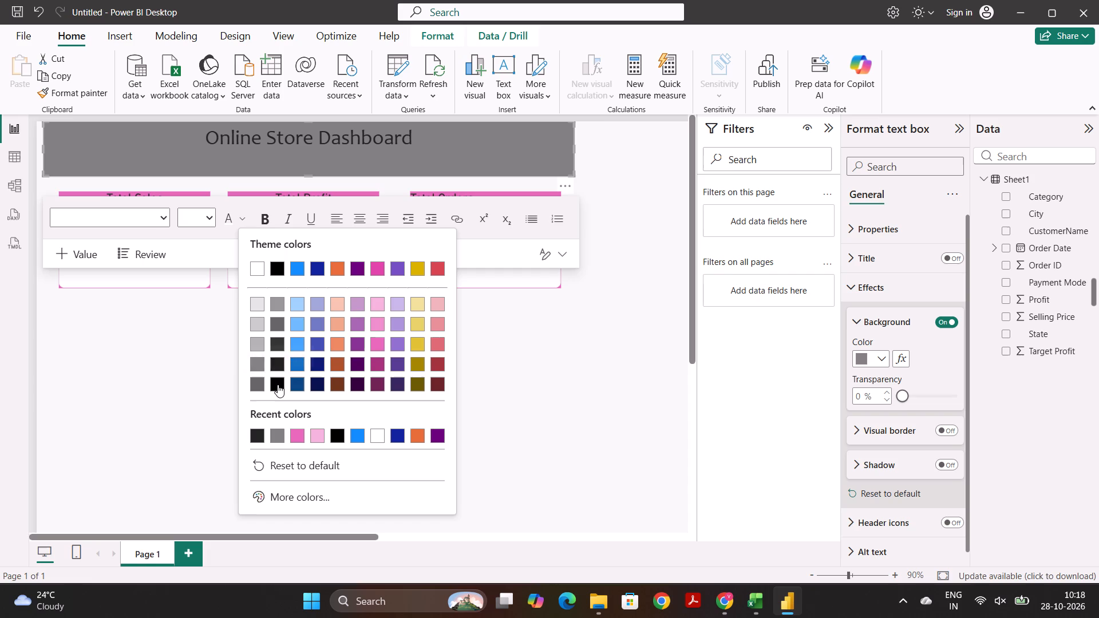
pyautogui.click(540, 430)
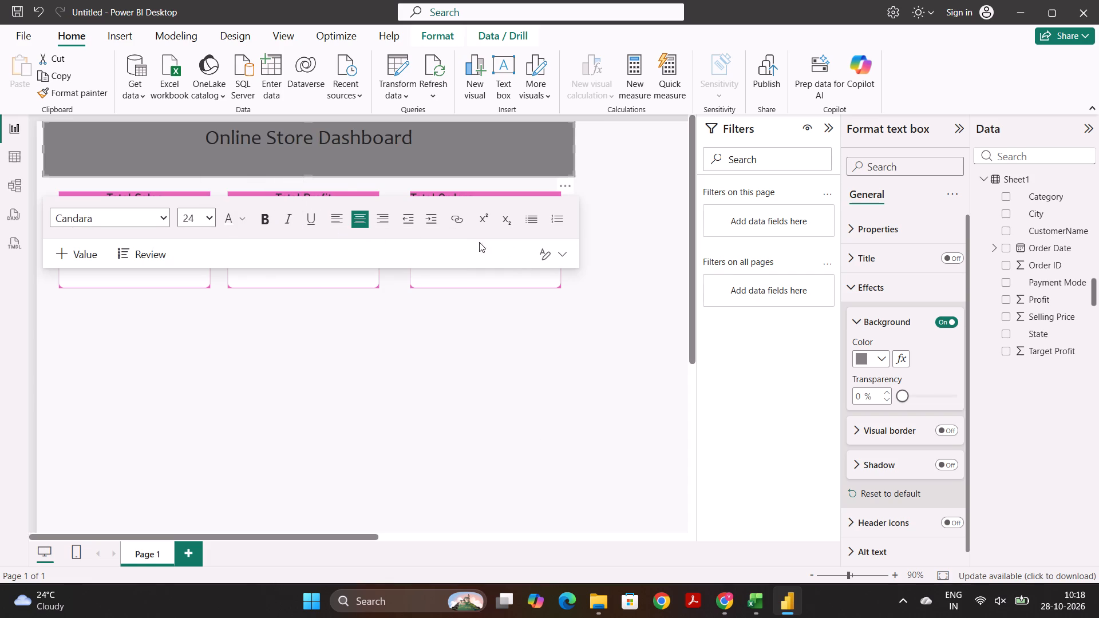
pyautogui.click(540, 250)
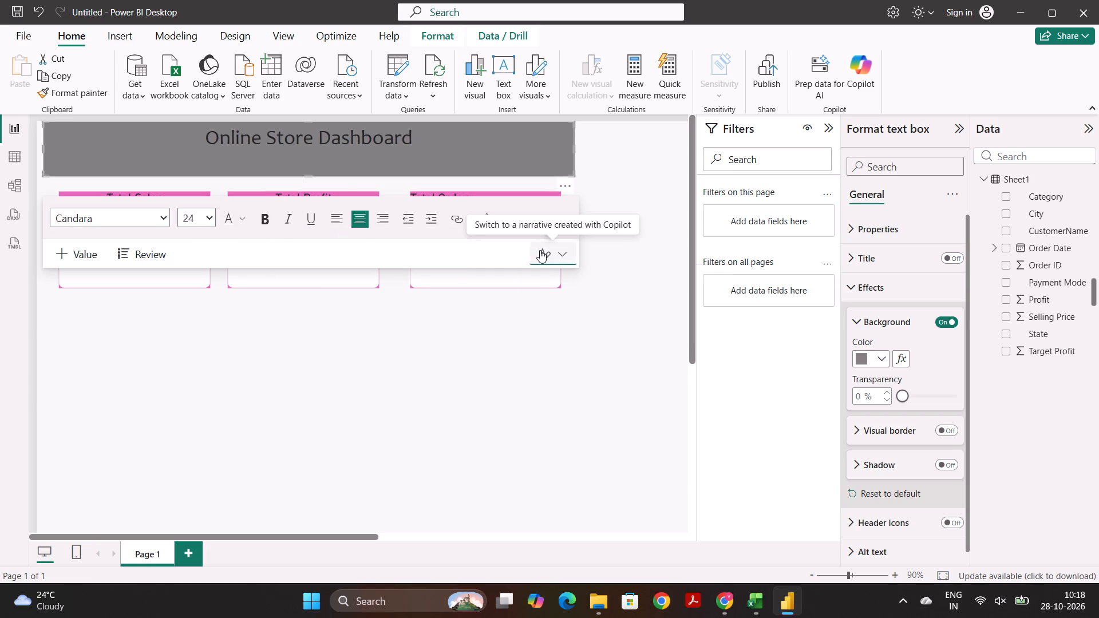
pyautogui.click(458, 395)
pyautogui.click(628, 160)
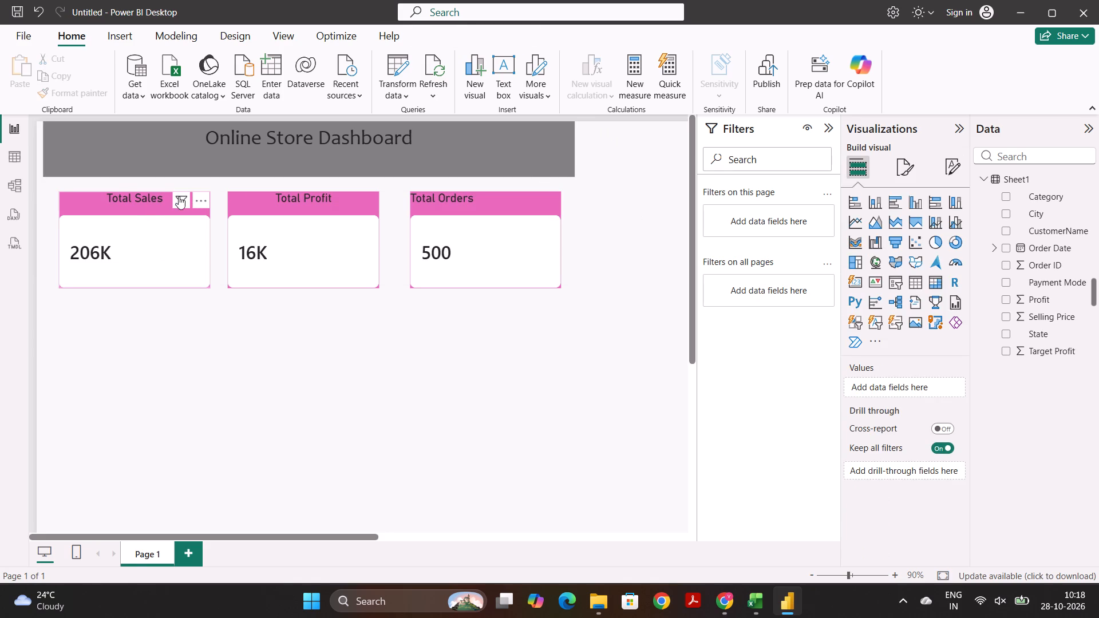
# Change the Total Sales card's background colour to White, 50% darker, matching the title box.
pyautogui.click(141, 203)
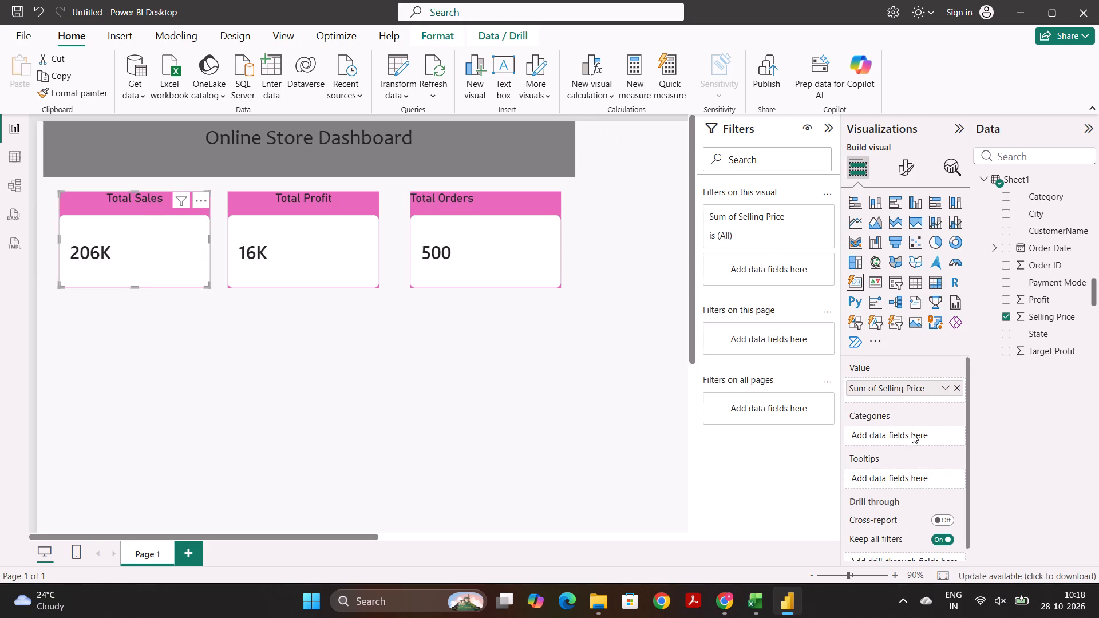
pyautogui.scroll(-3, 907, 453)
pyautogui.click(903, 168)
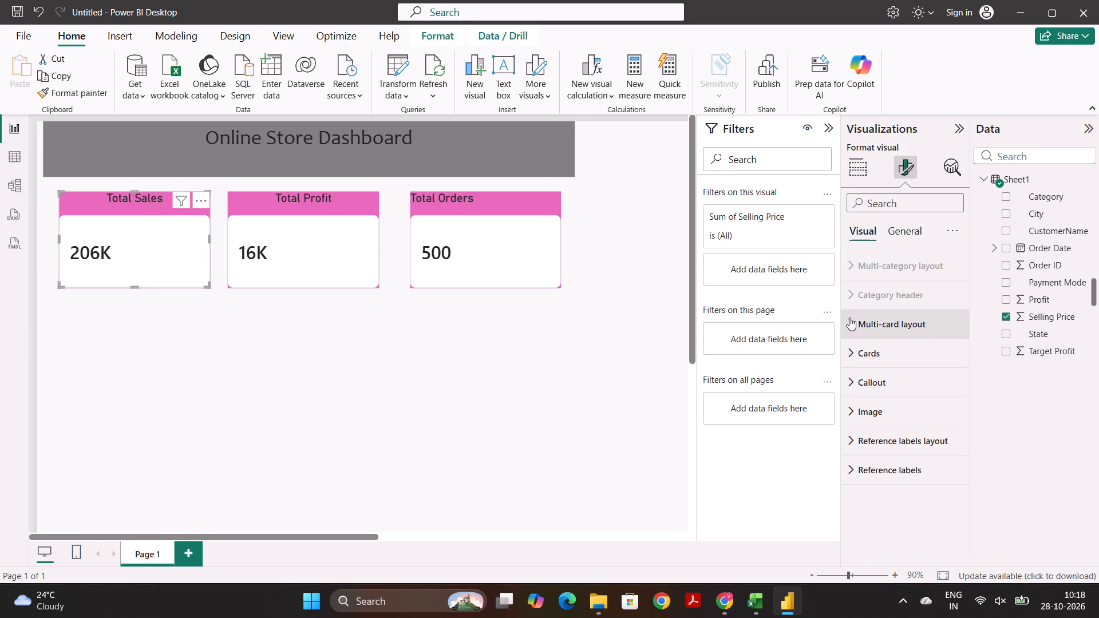
pyautogui.click(907, 228)
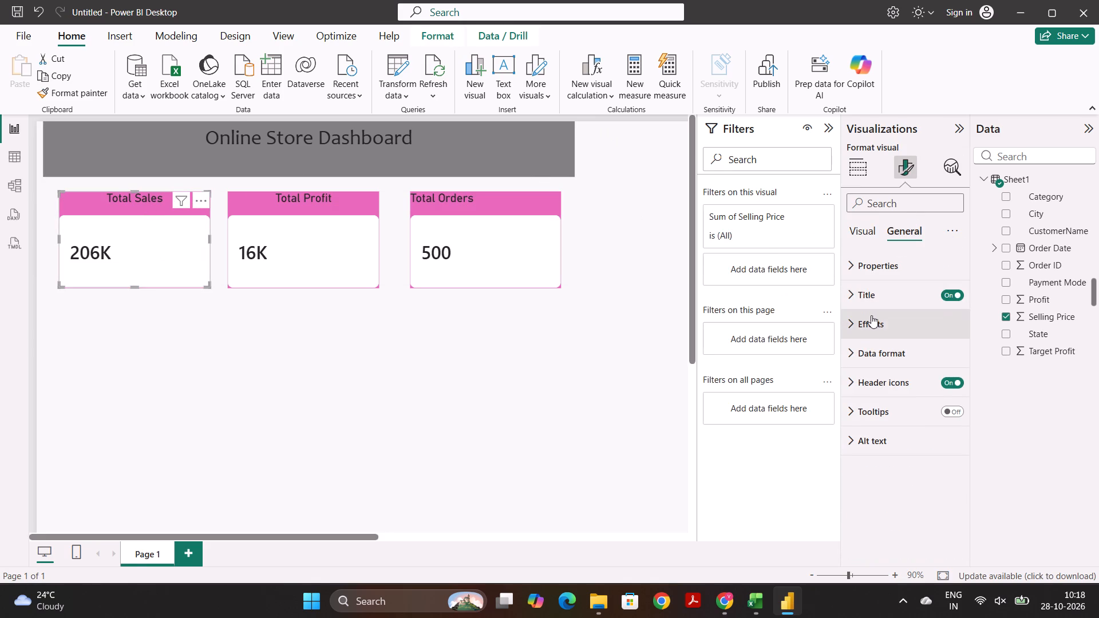
pyautogui.click(896, 331)
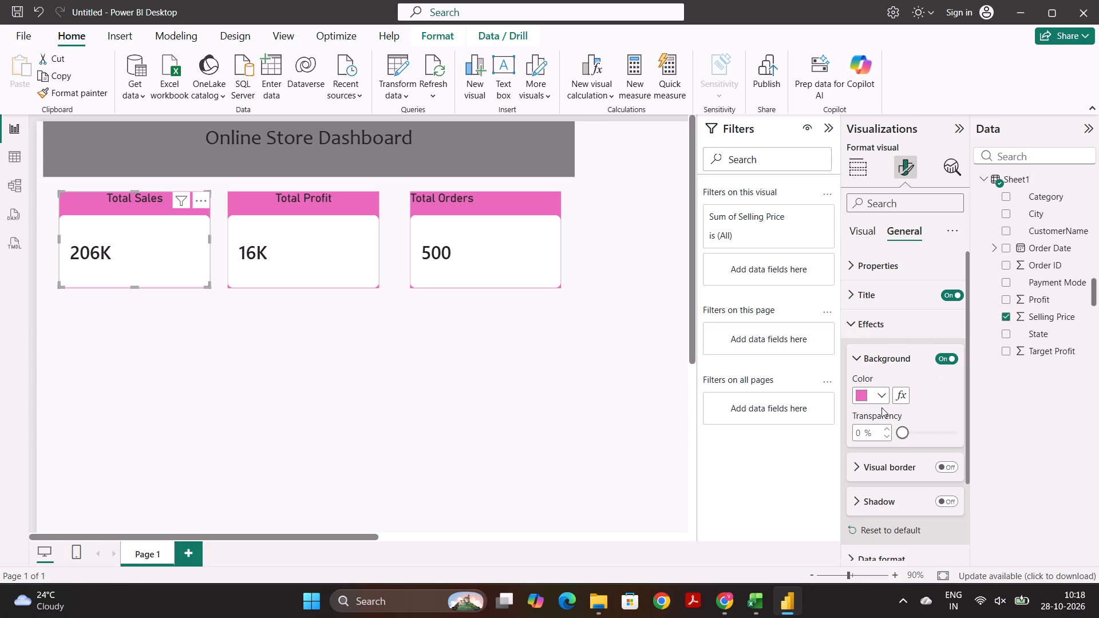
pyautogui.click(881, 402)
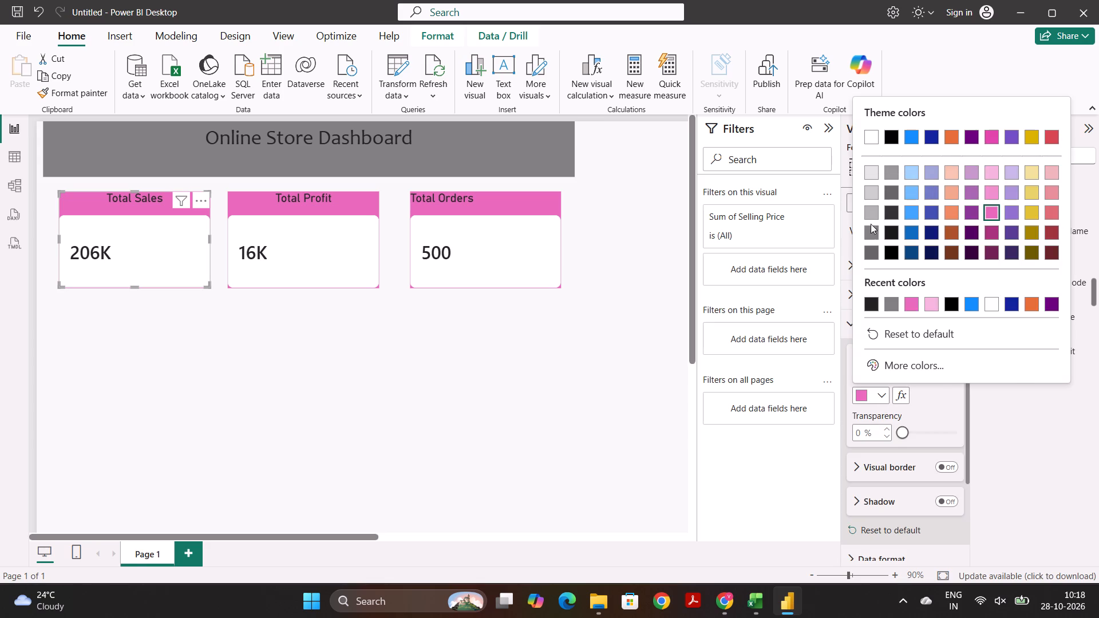
pyautogui.click(871, 227)
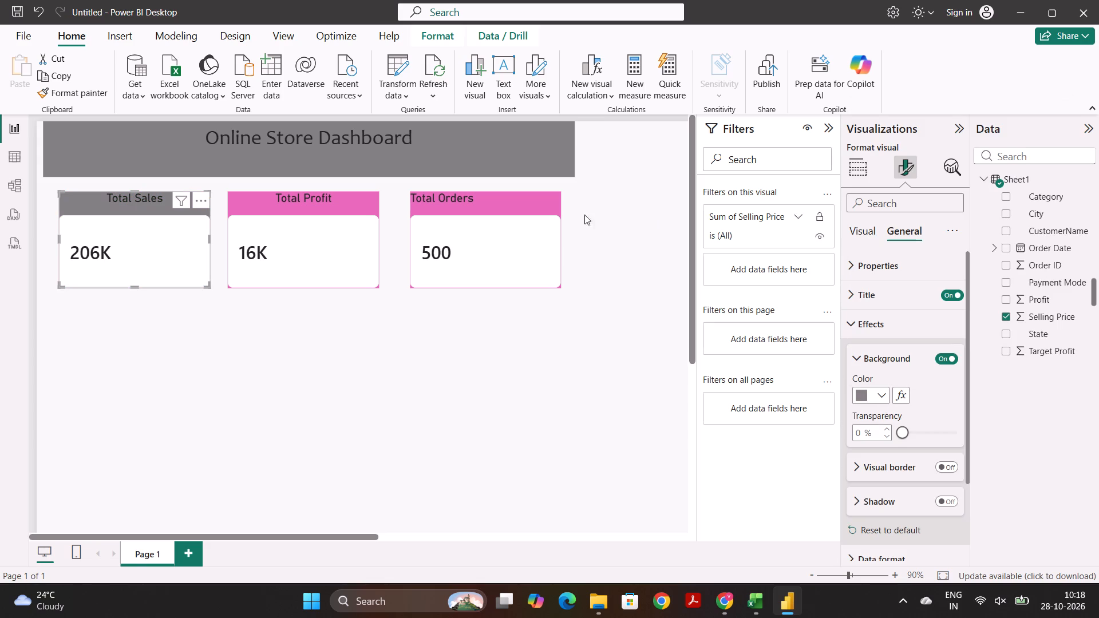
# Change the Total Profit card's background colour to the same grey, White, 50% darker.
pyautogui.click(290, 203)
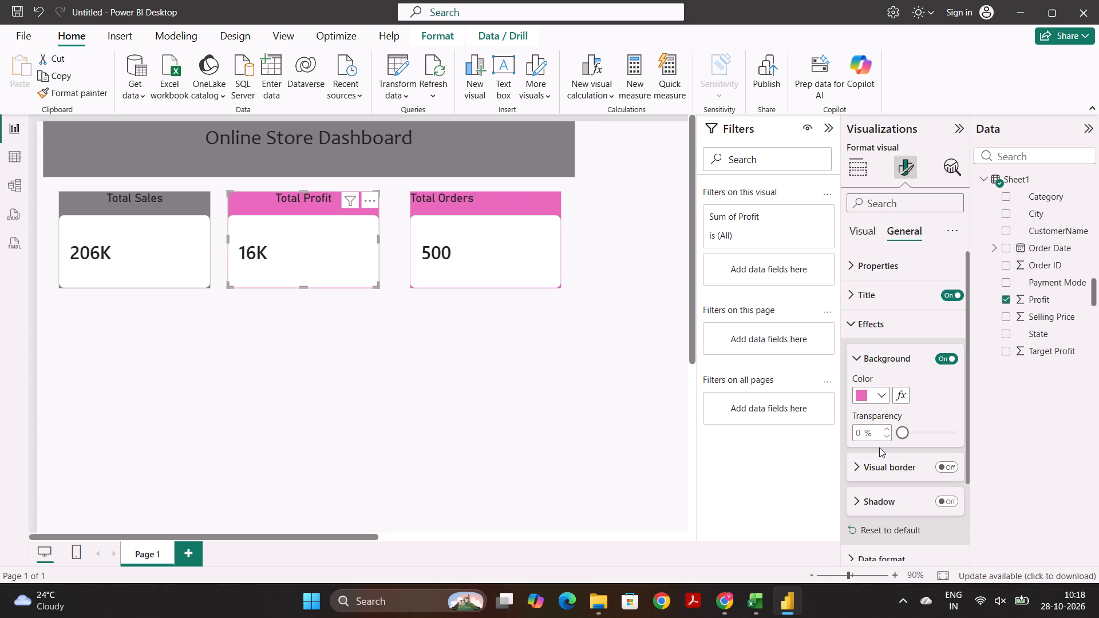
pyautogui.rightClick(881, 397)
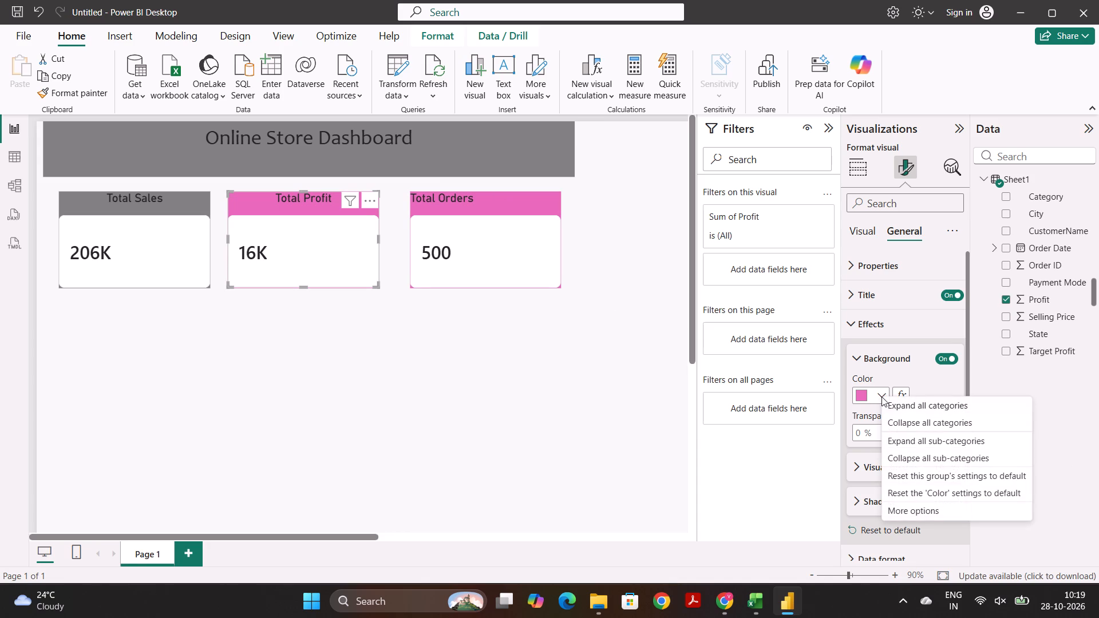
pyautogui.click(864, 385)
pyautogui.click(882, 395)
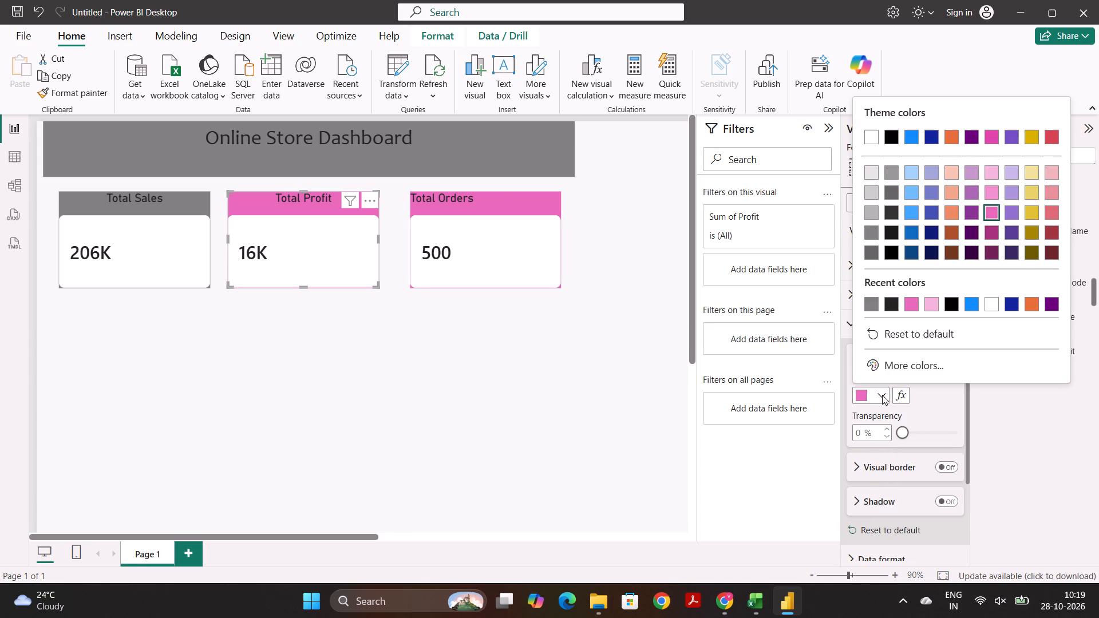
pyautogui.click(872, 235)
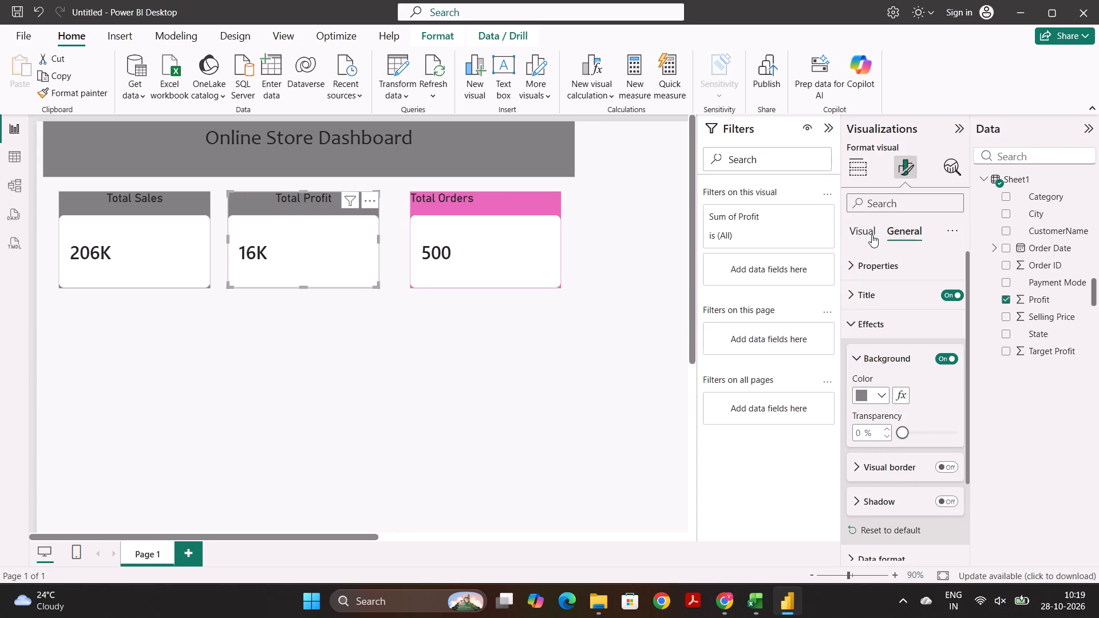
# Change the Total Orders card's background colour to White, 50% darker, like the other two cards.
pyautogui.click(484, 206)
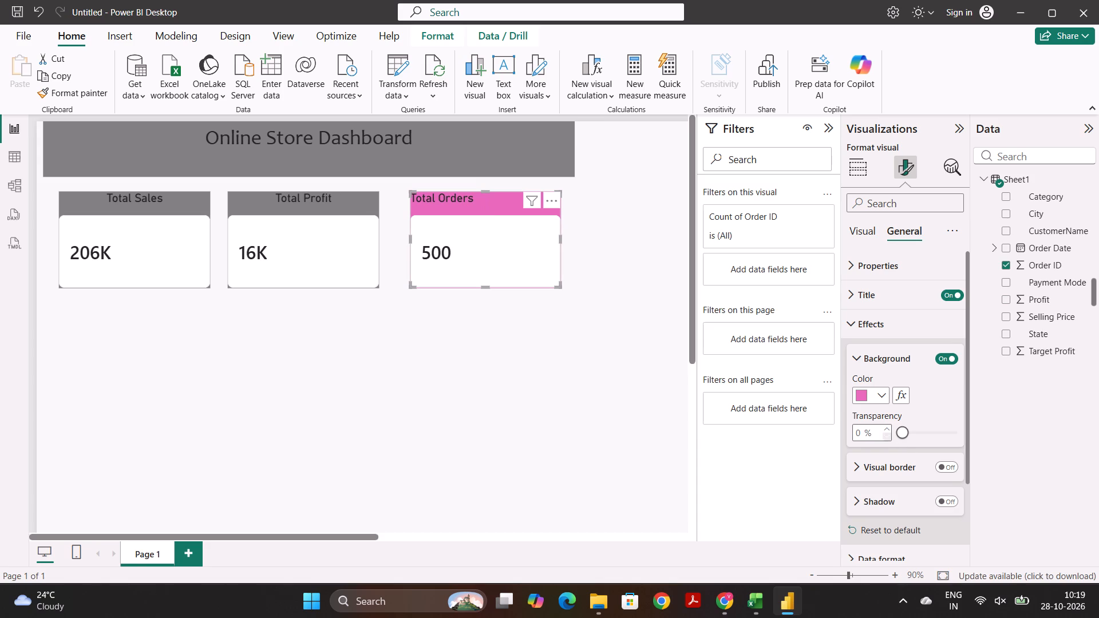
pyautogui.click(872, 396)
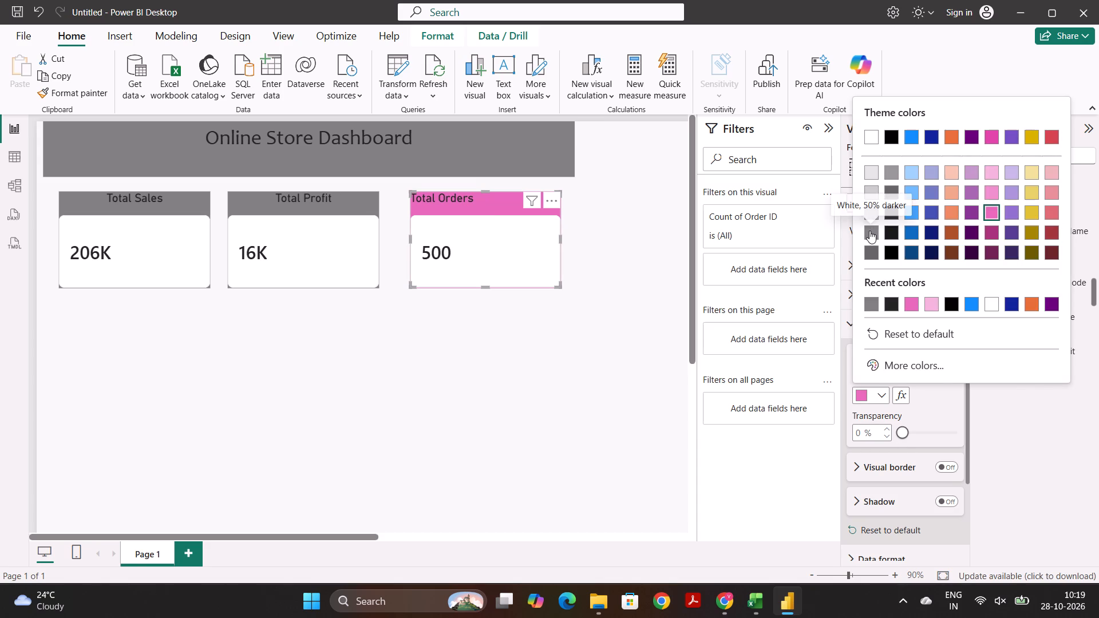
pyautogui.click(869, 231)
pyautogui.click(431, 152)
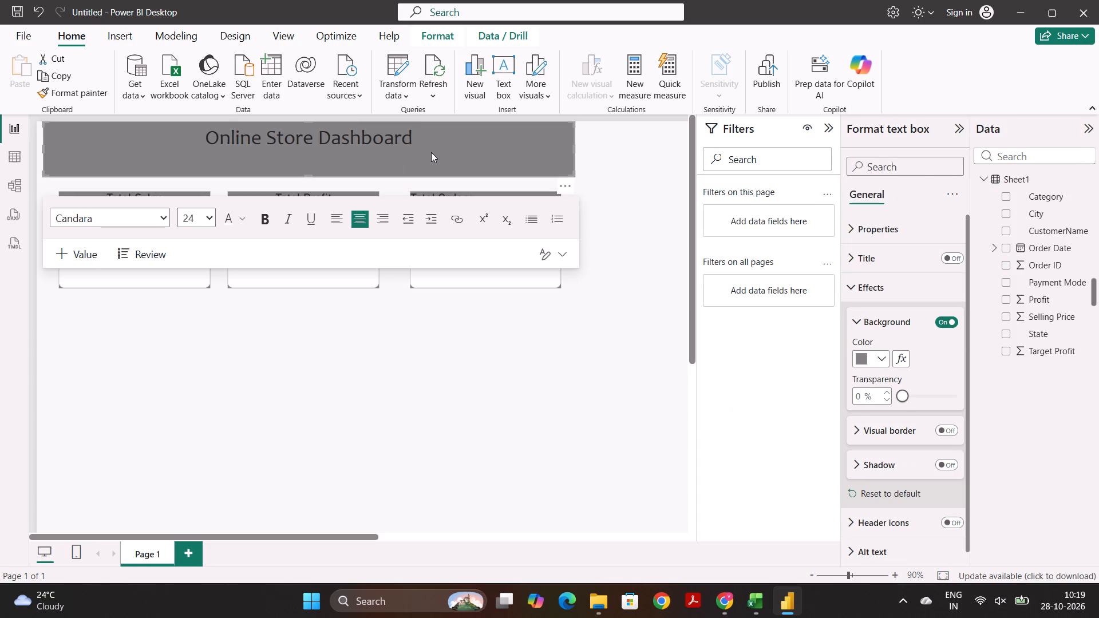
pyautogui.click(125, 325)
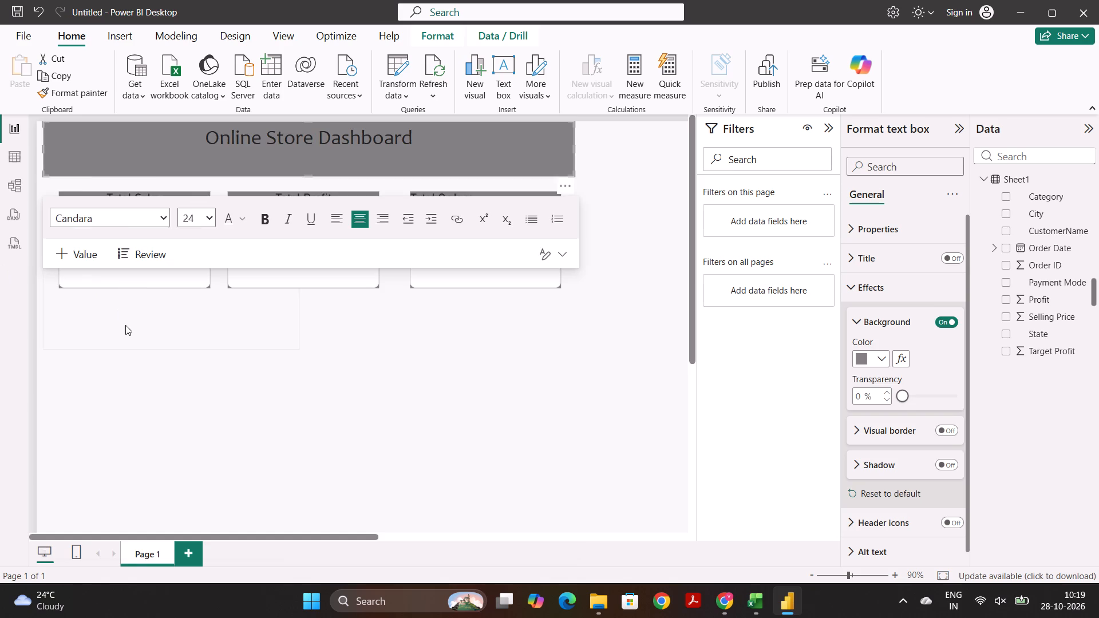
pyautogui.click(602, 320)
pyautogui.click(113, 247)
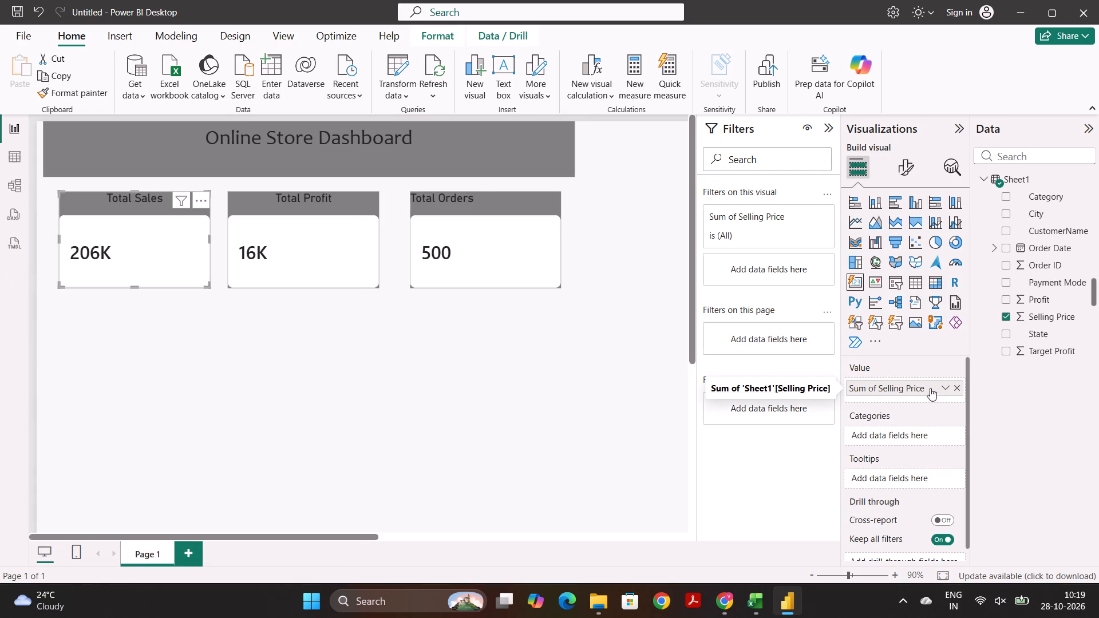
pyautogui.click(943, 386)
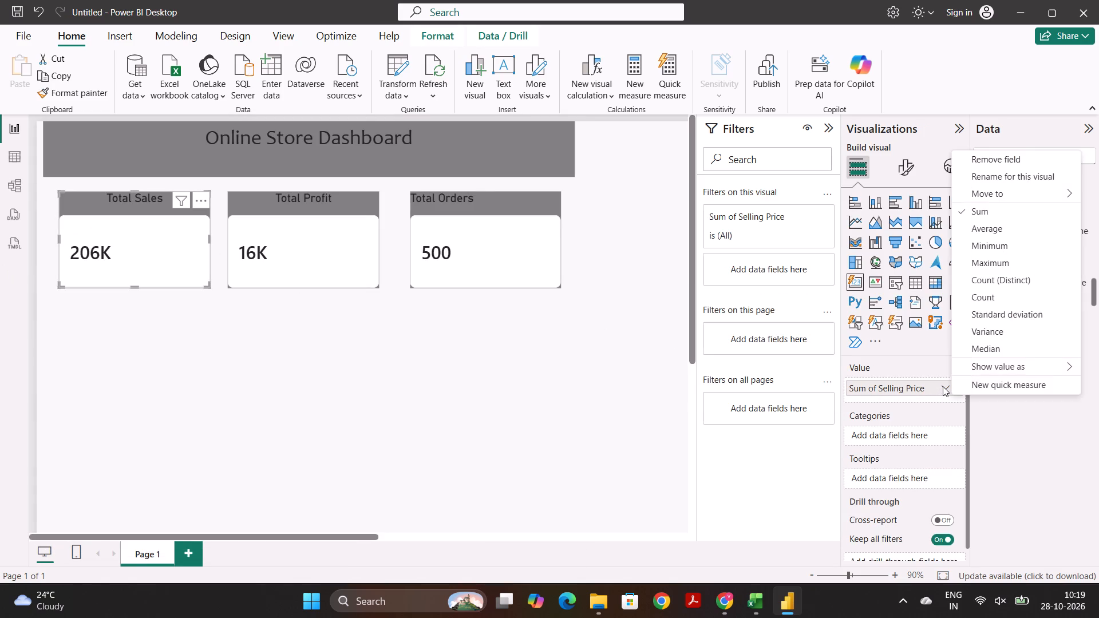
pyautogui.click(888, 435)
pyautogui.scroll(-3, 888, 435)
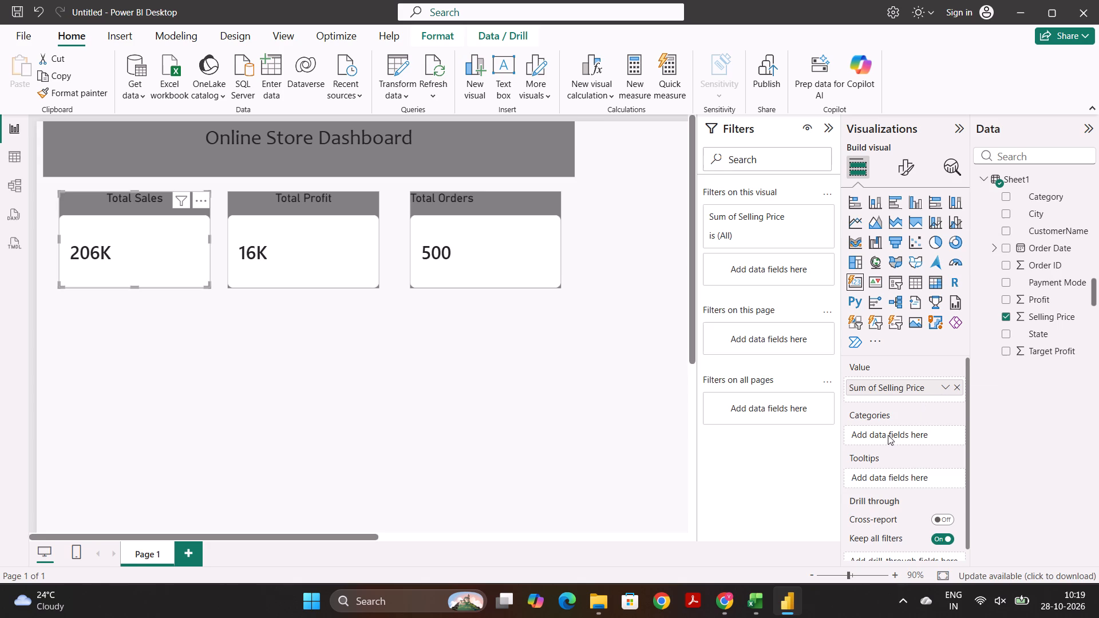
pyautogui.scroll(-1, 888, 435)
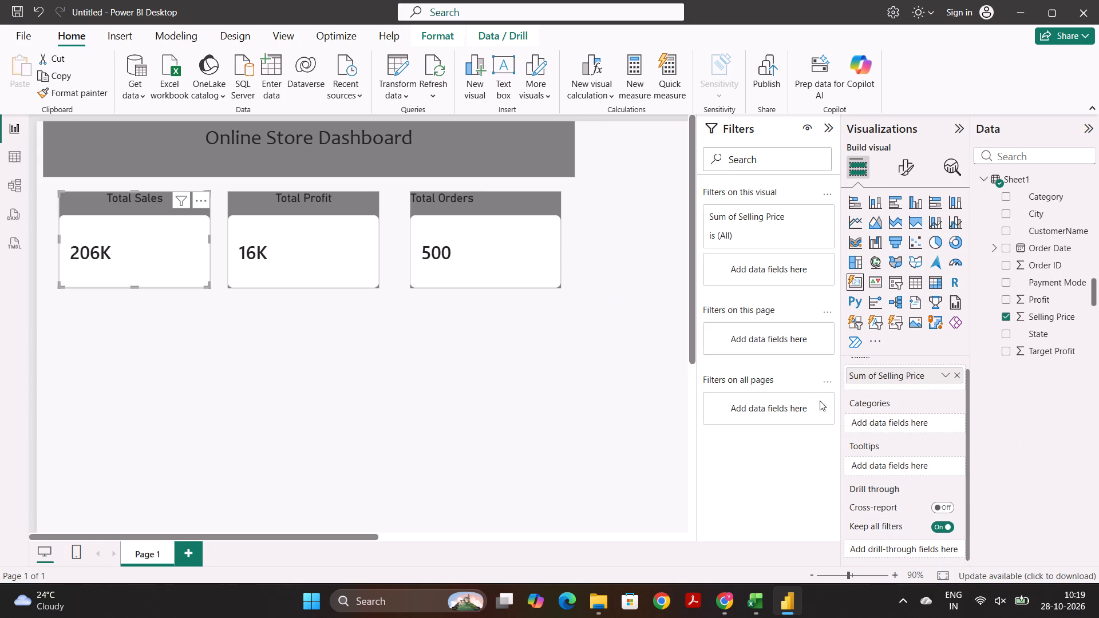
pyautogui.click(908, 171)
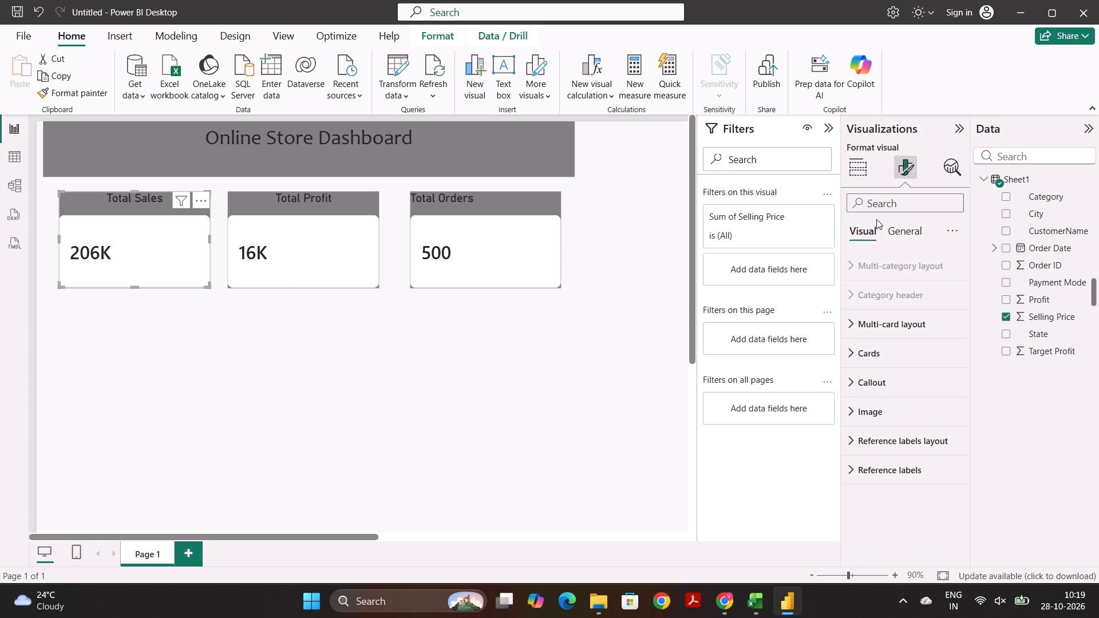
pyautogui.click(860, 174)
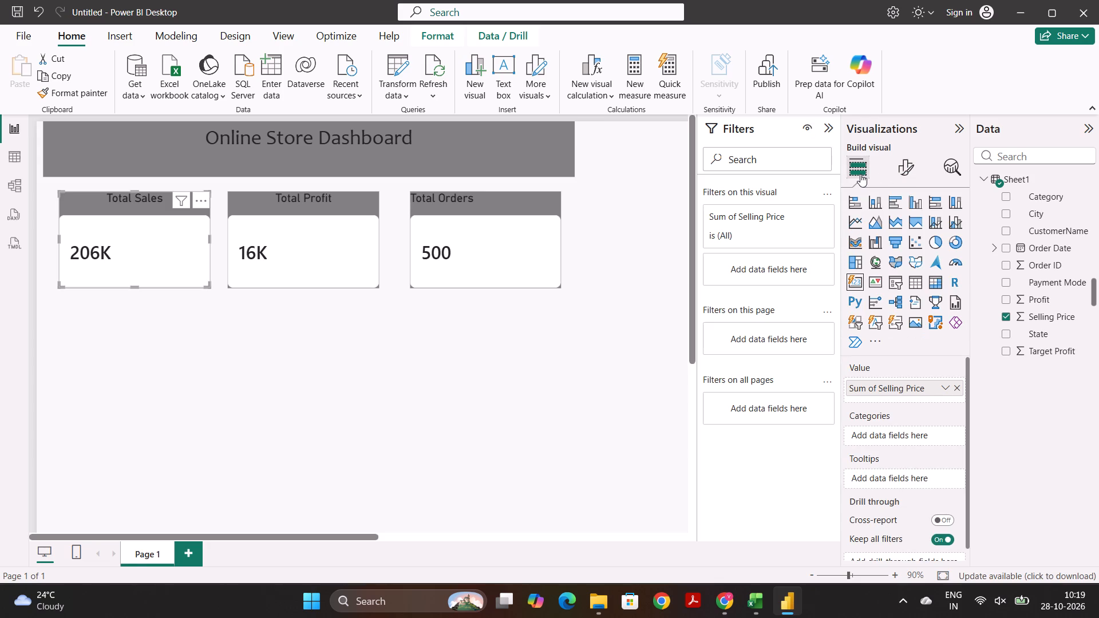
# Add an empty line and clustered column chart to the page and place it just beyond the Total Orders card.
pyautogui.click(570, 362)
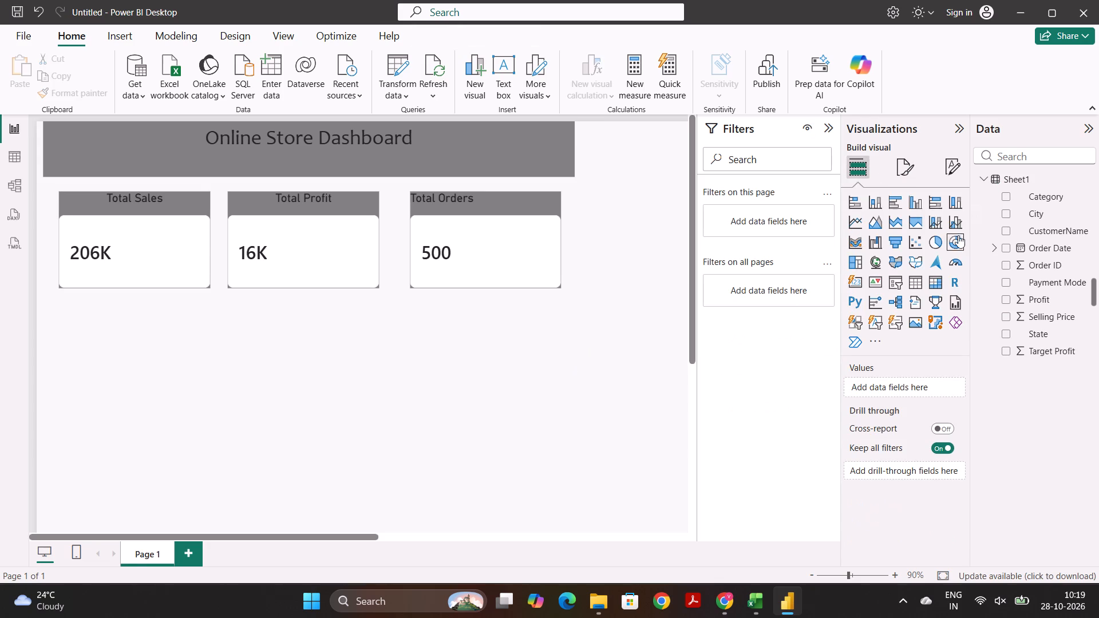
pyautogui.click(956, 228)
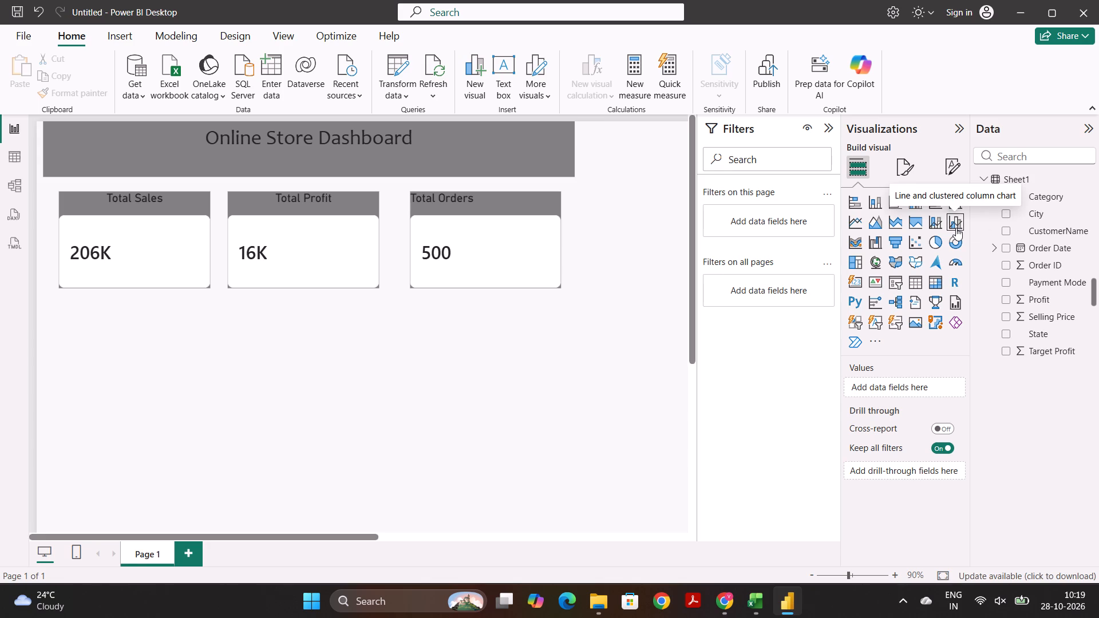
pyautogui.click(956, 222)
pyautogui.moveTo(624, 247); pyautogui.dragTo(169, 400)
pyautogui.moveTo(168, 402); pyautogui.dragTo(613, 274)
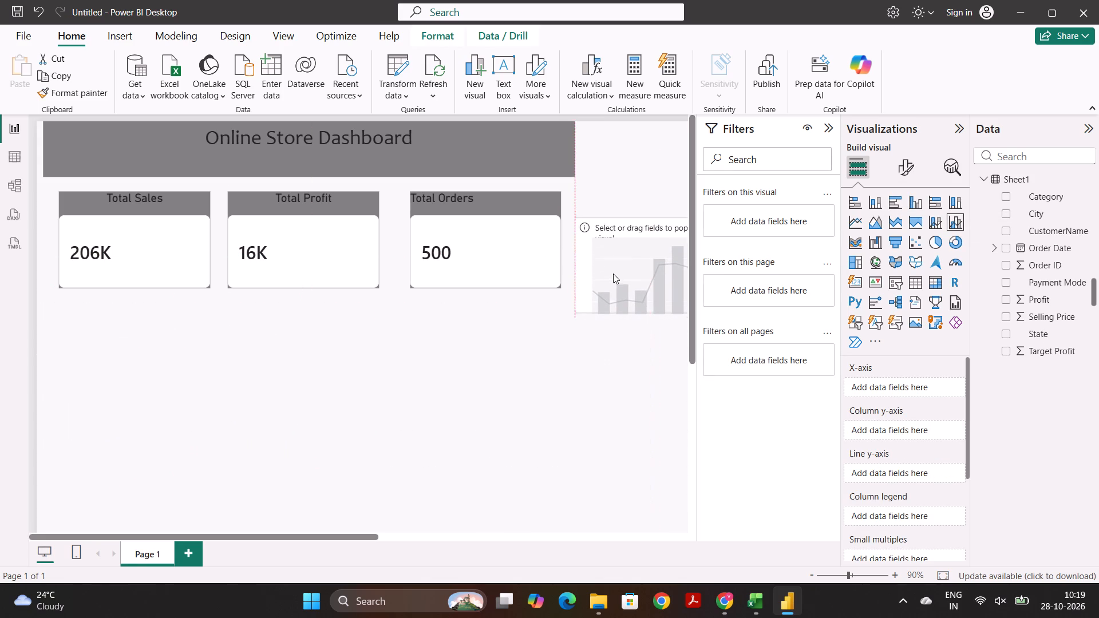
pyautogui.moveTo(613, 274); pyautogui.dragTo(611, 271)
pyautogui.hscroll(-1, 558, 237)
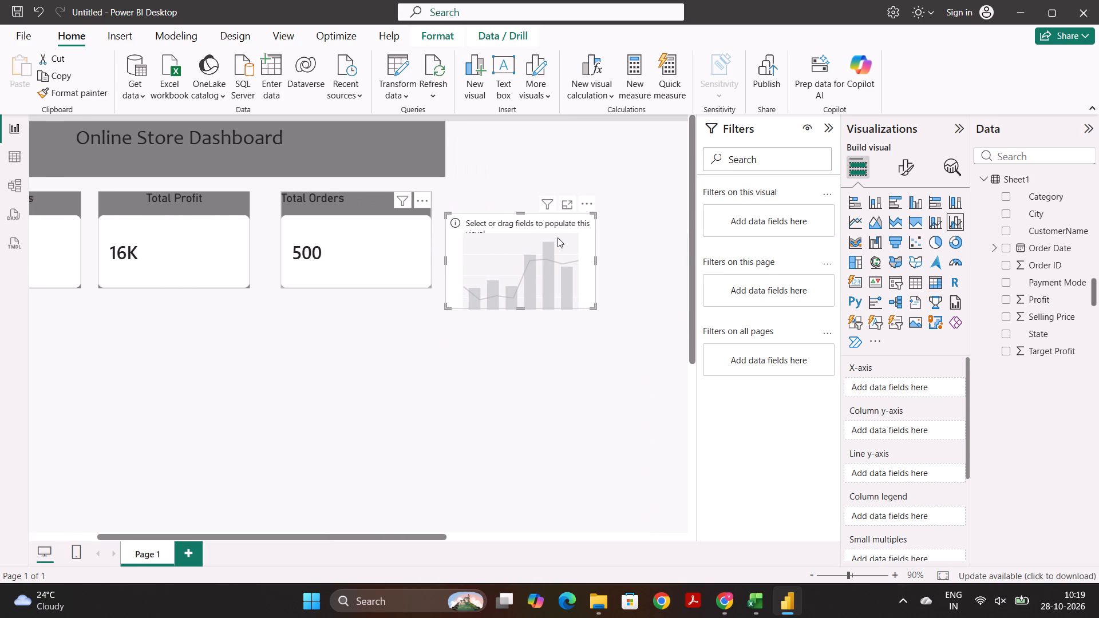
# Move the empty line and clustered column chart from beside the Total Orders card to the space below the Total Sales card.
pyautogui.hscroll(-1, 558, 237)
pyautogui.moveTo(526, 246); pyautogui.dragTo(544, 229)
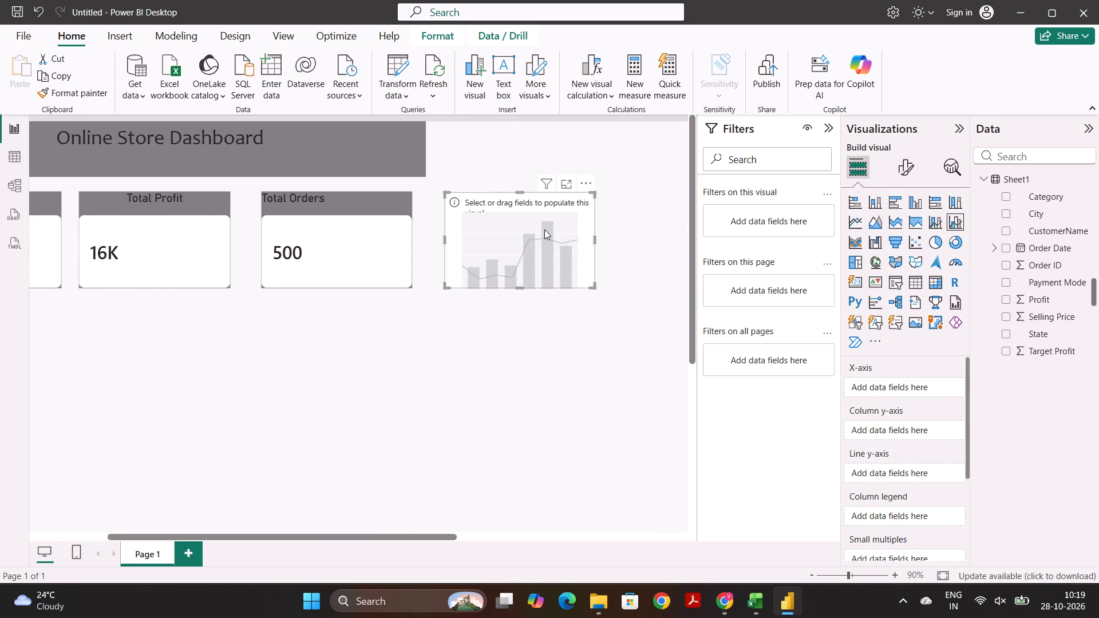
pyautogui.hscroll(-1, 544, 229)
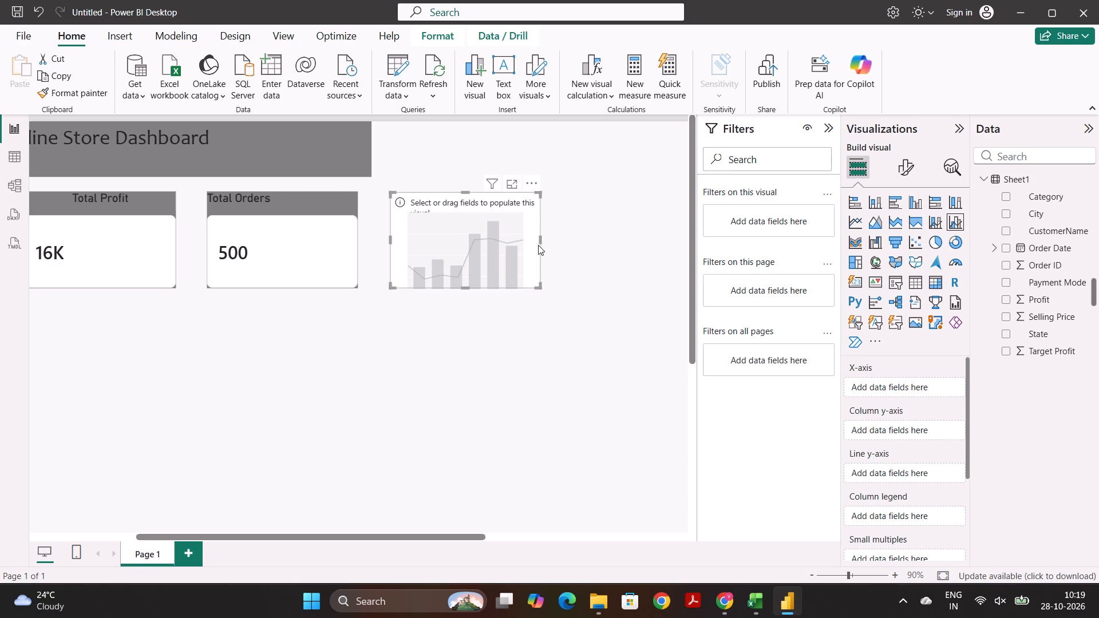
pyautogui.moveTo(494, 248); pyautogui.dragTo(192, 393)
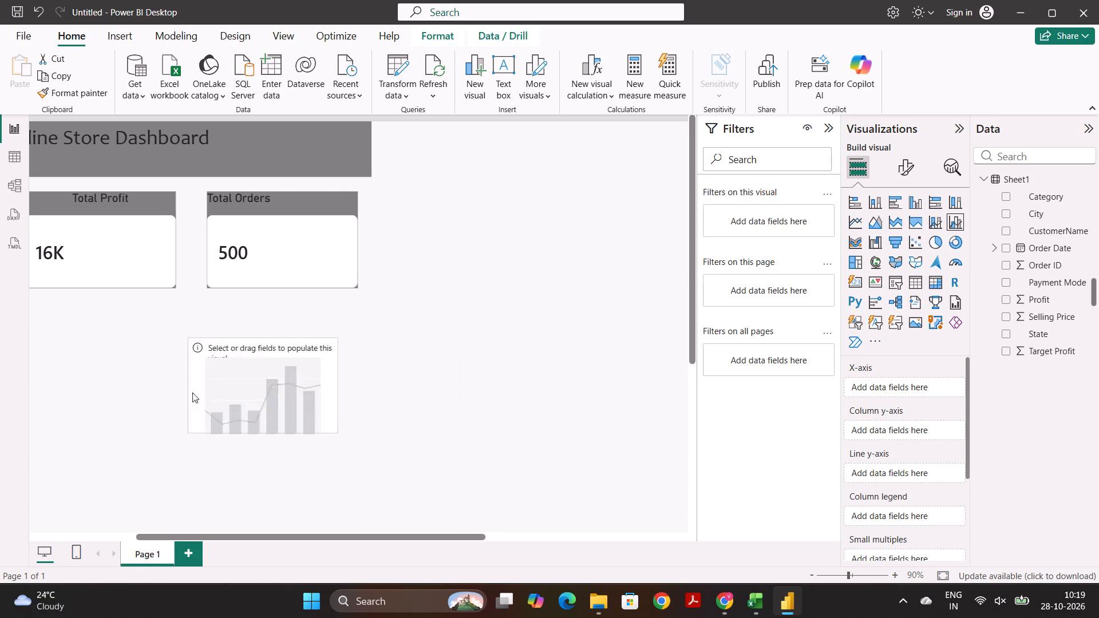
pyautogui.moveTo(192, 393); pyautogui.dragTo(125, 381)
pyautogui.hscroll(5, 291, 378)
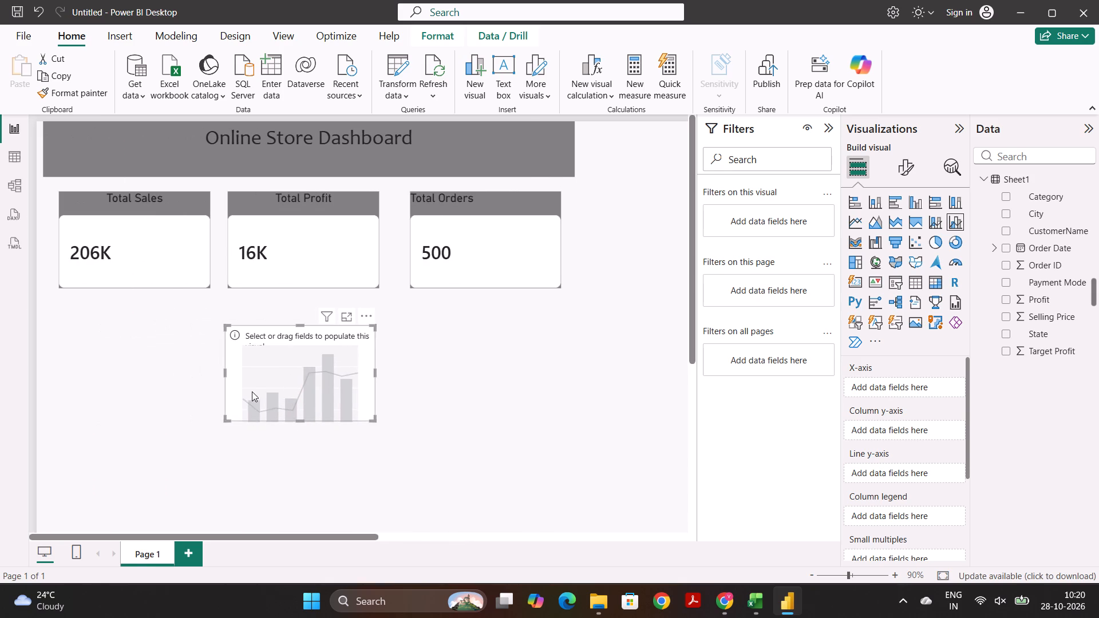
pyautogui.moveTo(252, 391); pyautogui.dragTo(92, 404)
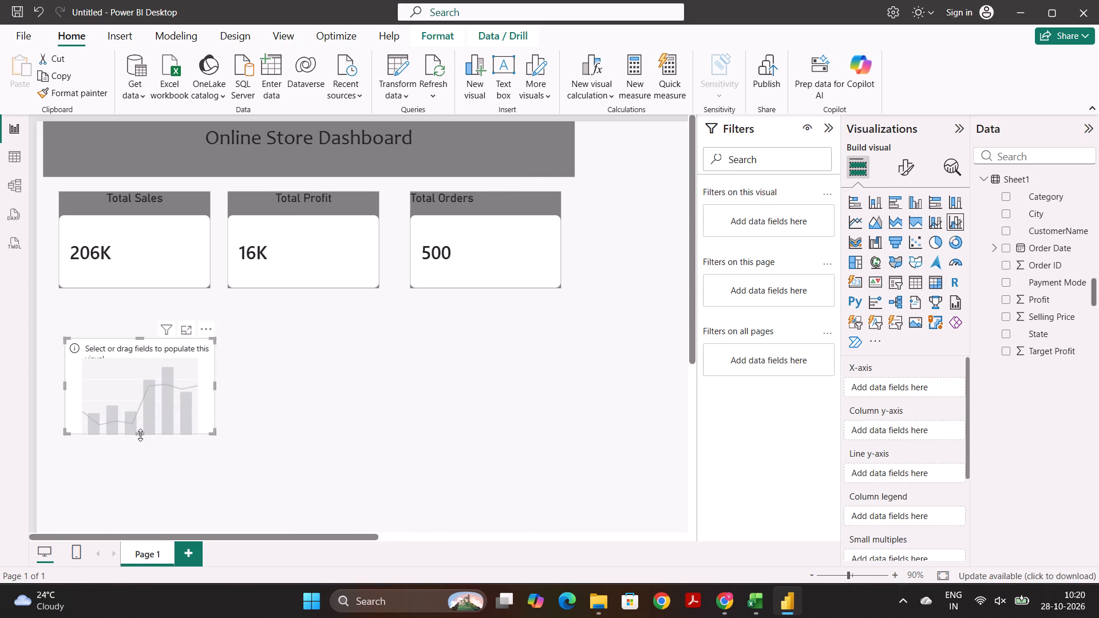
# Enlarge the empty chart in height and width so it extends from under the Total Sales card to about the middle of the Total Profit card.
pyautogui.moveTo(140, 435); pyautogui.dragTo(155, 484)
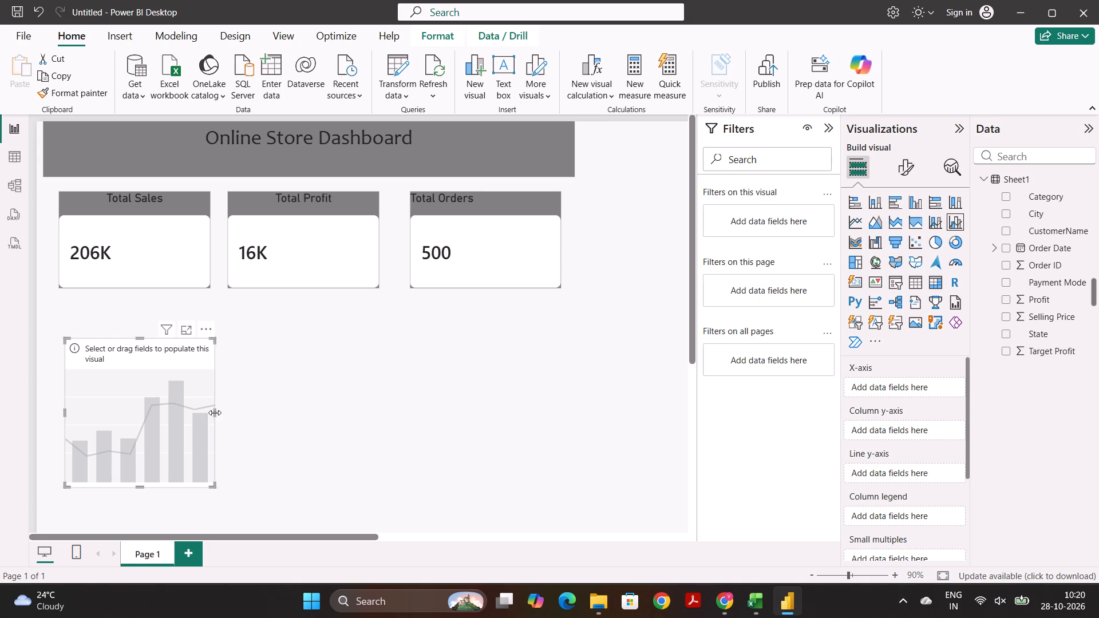
pyautogui.moveTo(215, 413); pyautogui.dragTo(303, 390)
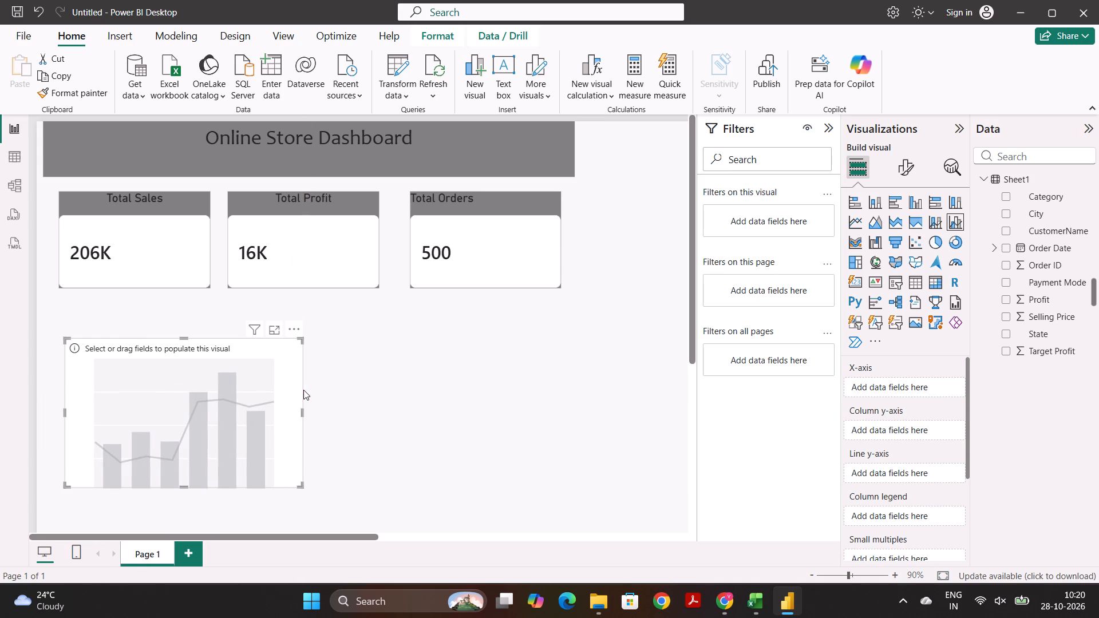
pyautogui.moveTo(183, 486); pyautogui.dragTo(185, 510)
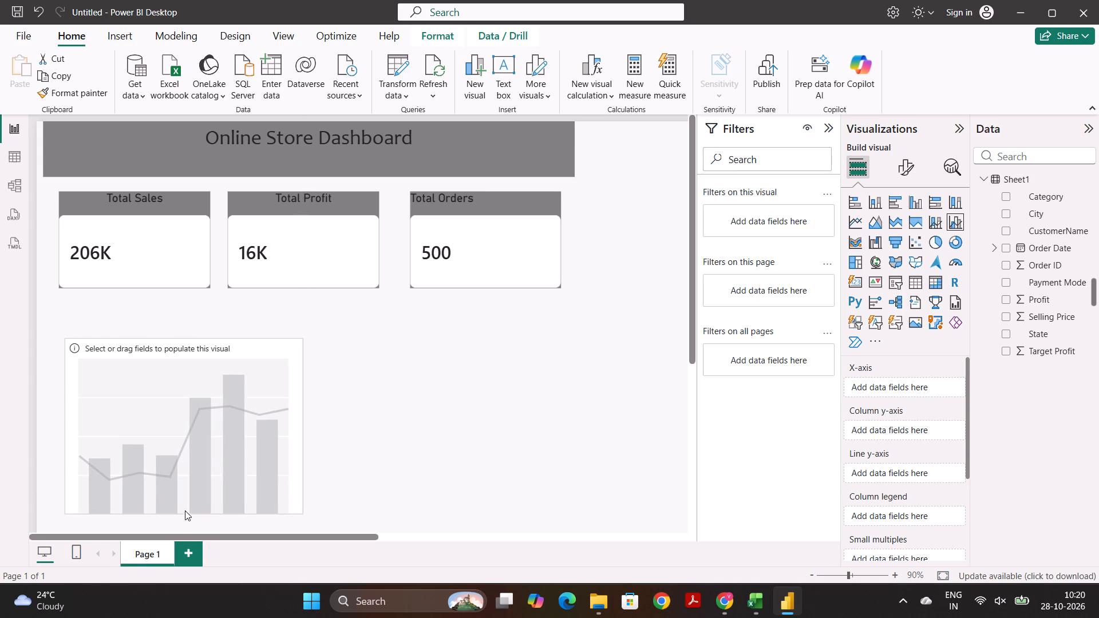
pyautogui.moveTo(185, 510); pyautogui.dragTo(187, 504)
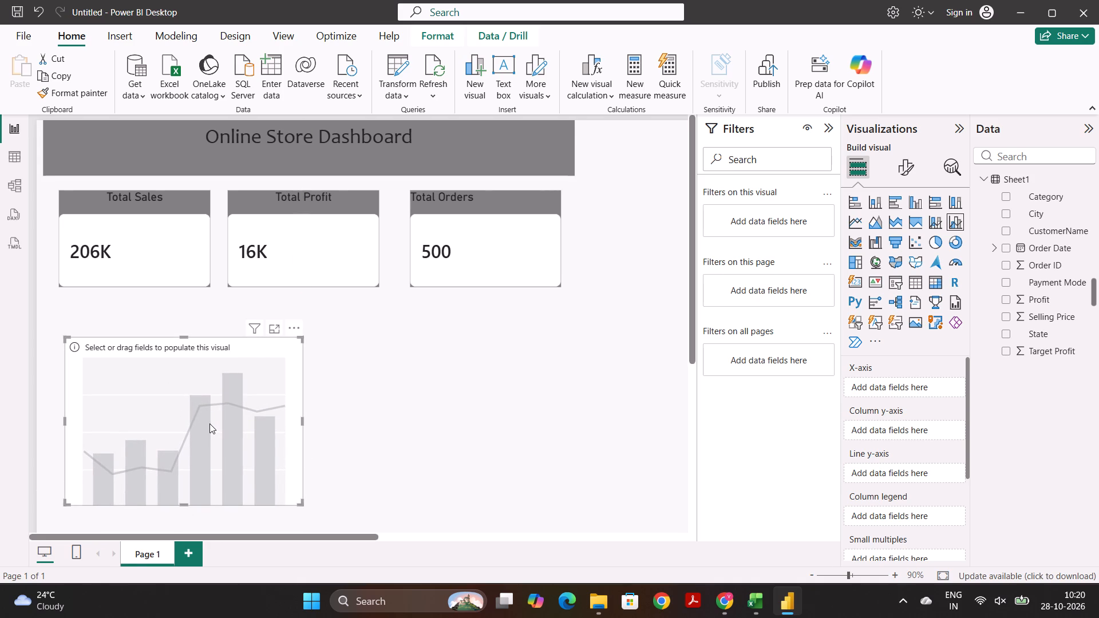
pyautogui.click(209, 423)
pyautogui.scroll(-1, 209, 423)
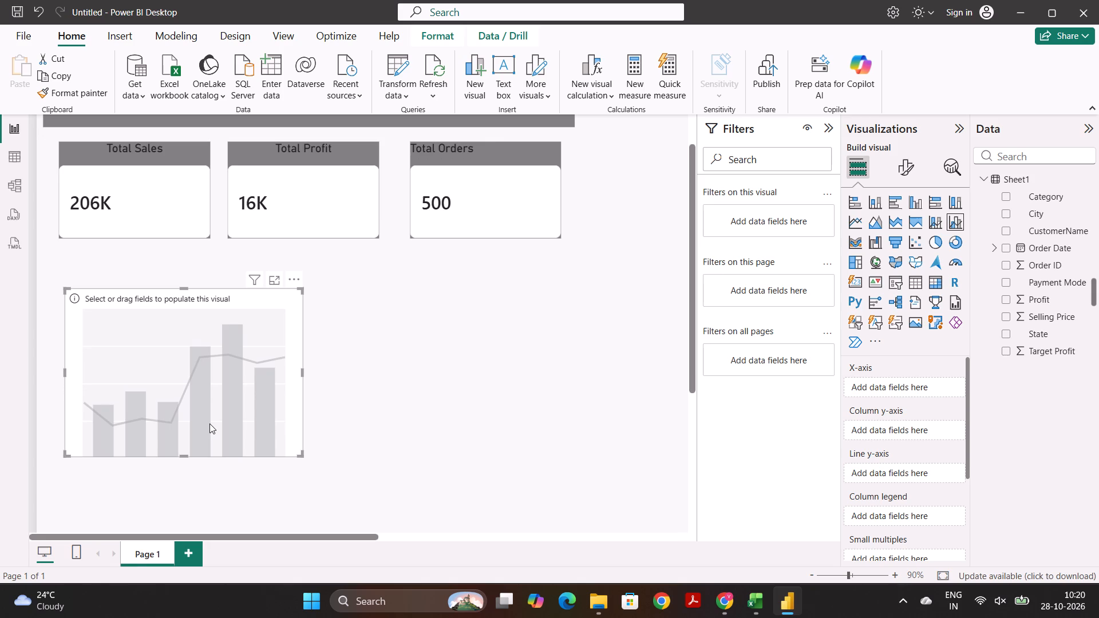
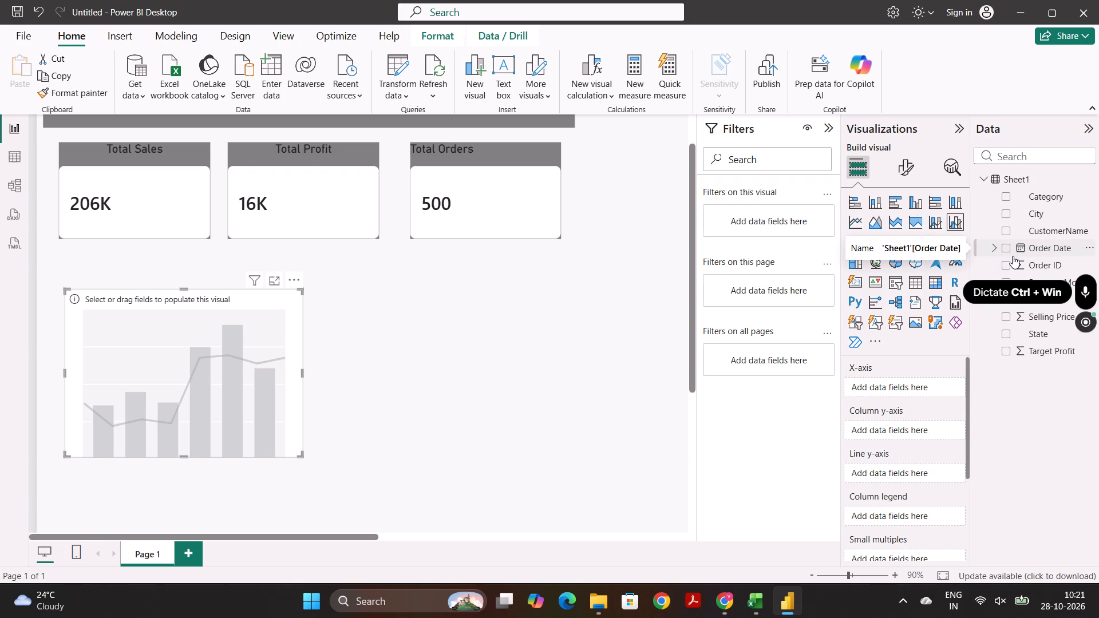
# Put Quarter from the Order Date date hierarchy on the empty chart's X-axis.
pyautogui.click(997, 249)
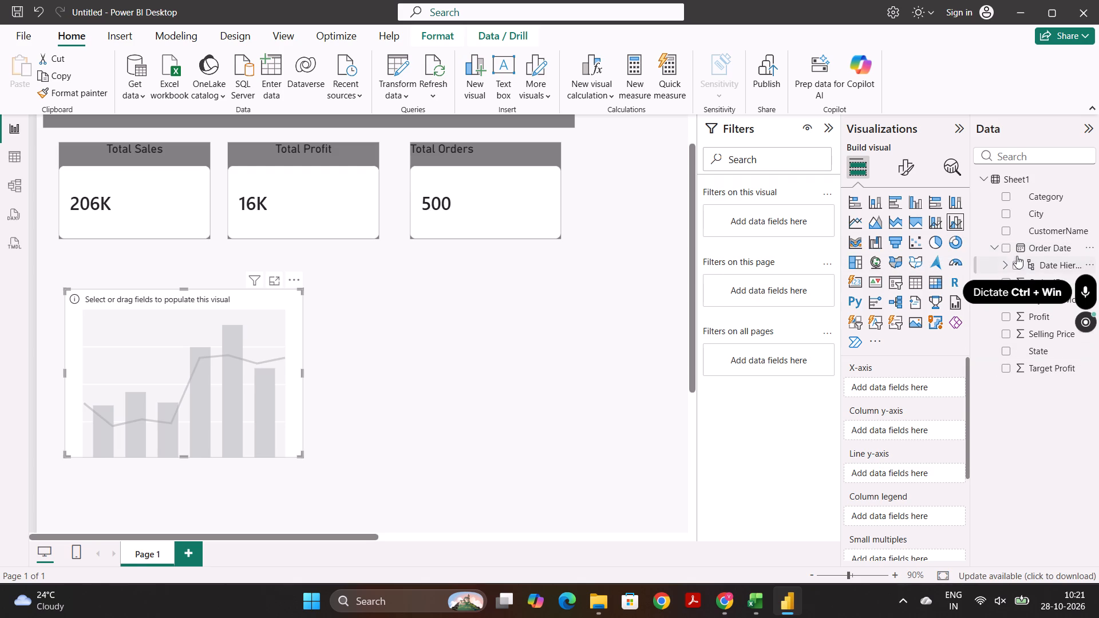
pyautogui.hscroll(-2, 990, 262)
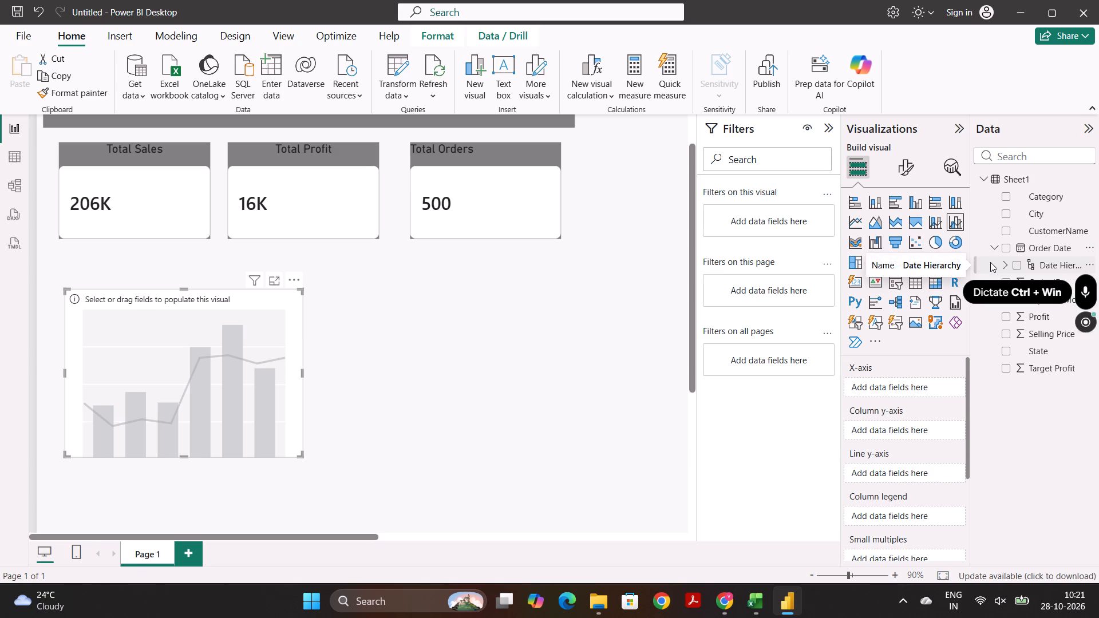
pyautogui.hscroll(-1, 990, 262)
pyautogui.click(1071, 426)
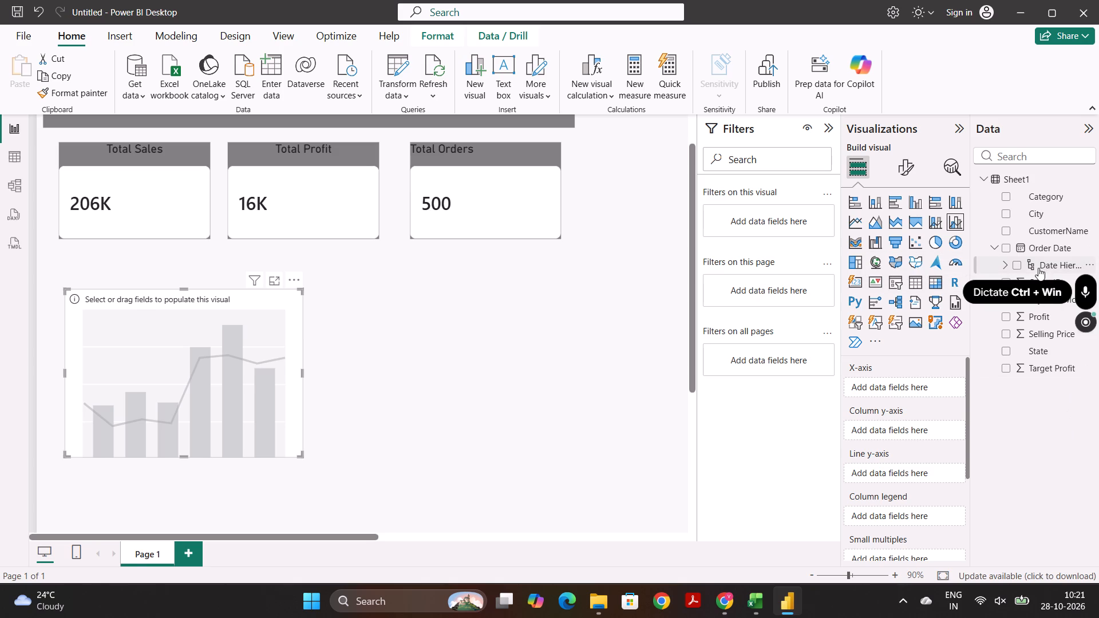
pyautogui.click(1006, 261)
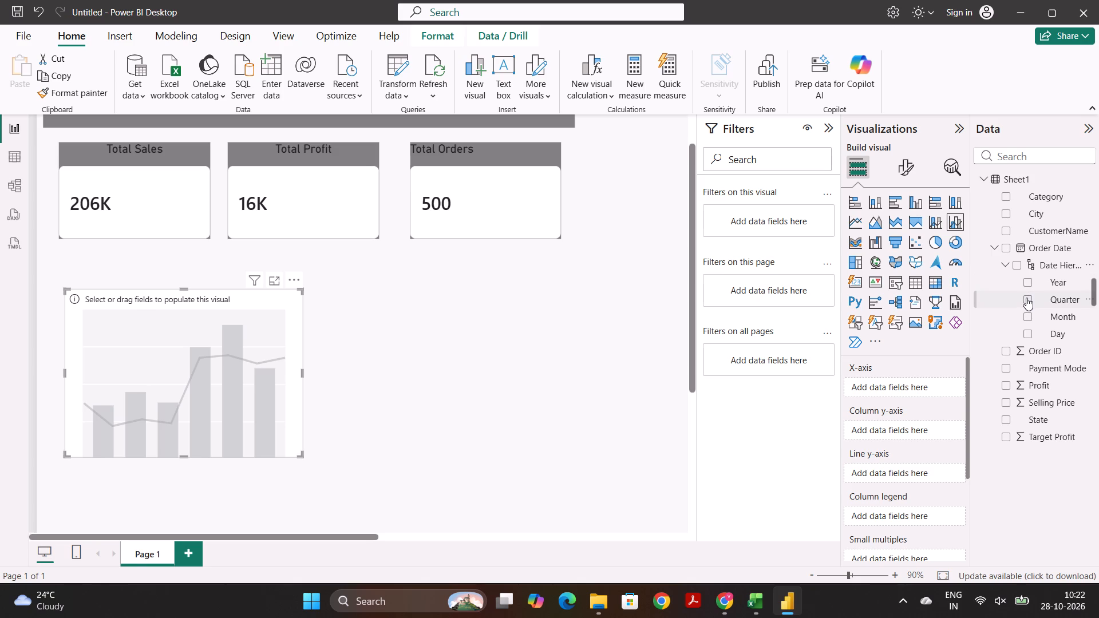
pyautogui.moveTo(1026, 298); pyautogui.dragTo(901, 388)
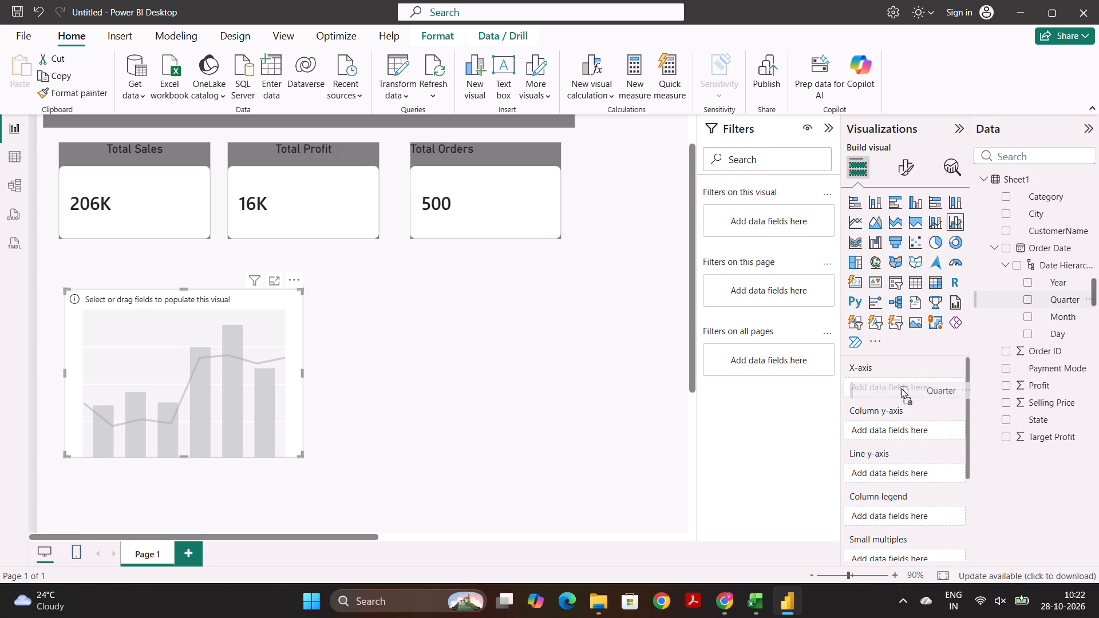
pyautogui.moveTo(901, 388); pyautogui.dragTo(900, 388)
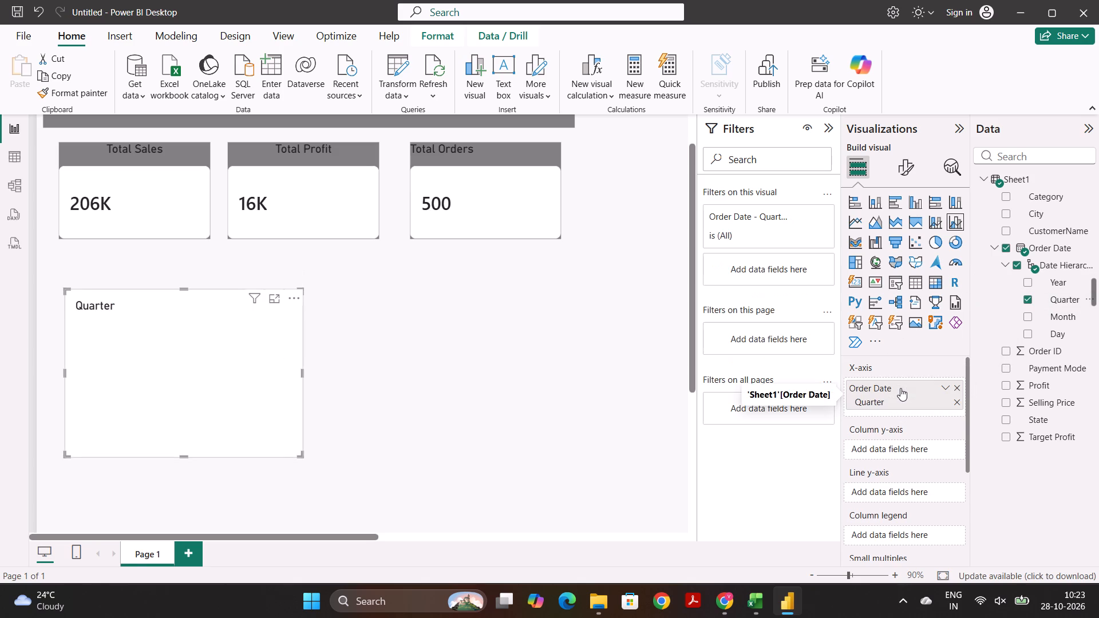
# Add Selling Price to the quarterly chart as its column y-axis value.
pyautogui.scroll(-1, 874, 430)
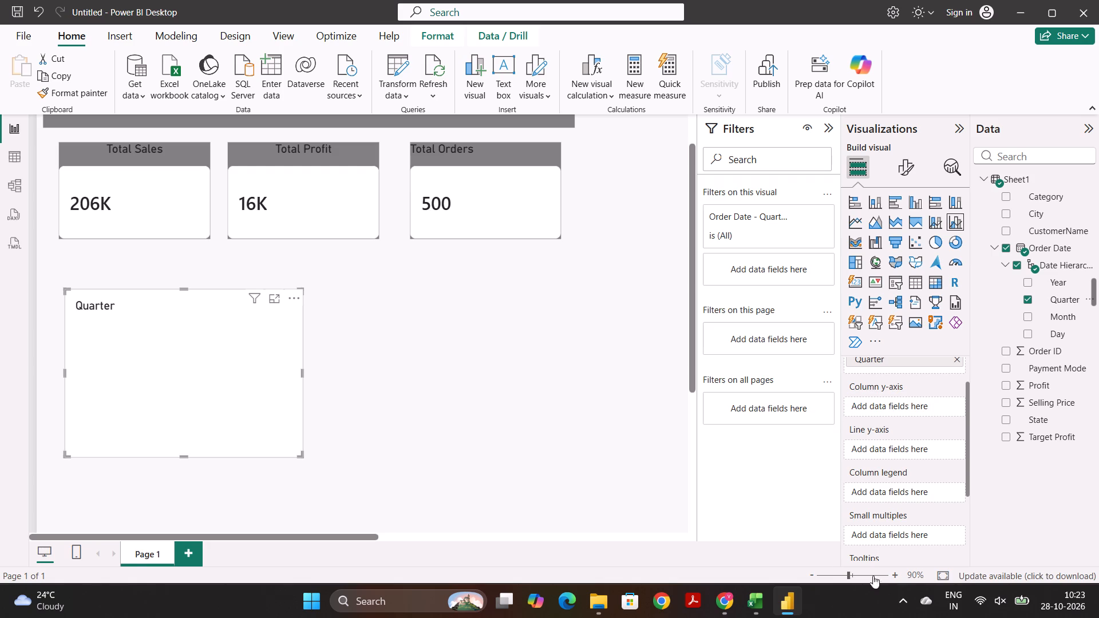
pyautogui.click(1007, 403)
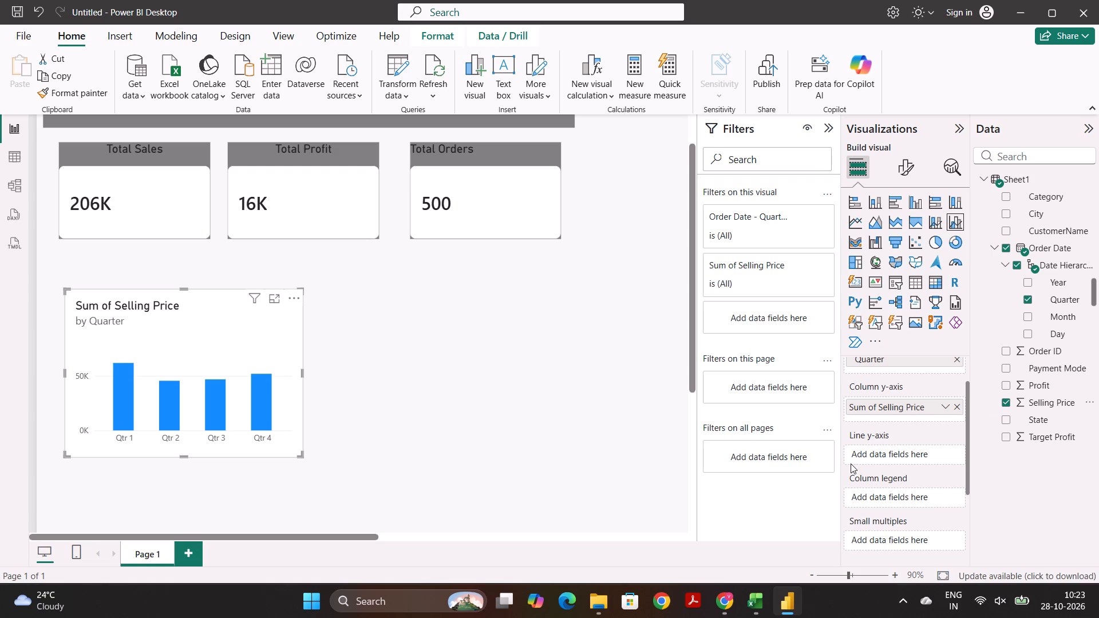
# Assign Profit to the quarterly chart's line y-axis, keeping only Selling Price as columns.
pyautogui.click(1007, 386)
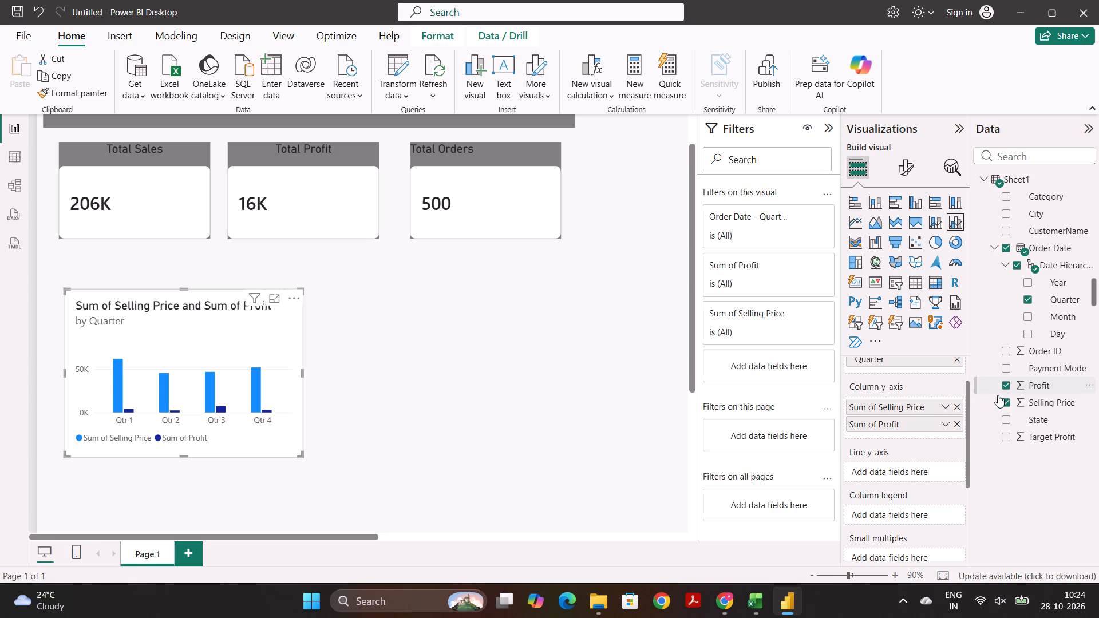
pyautogui.click(1004, 387)
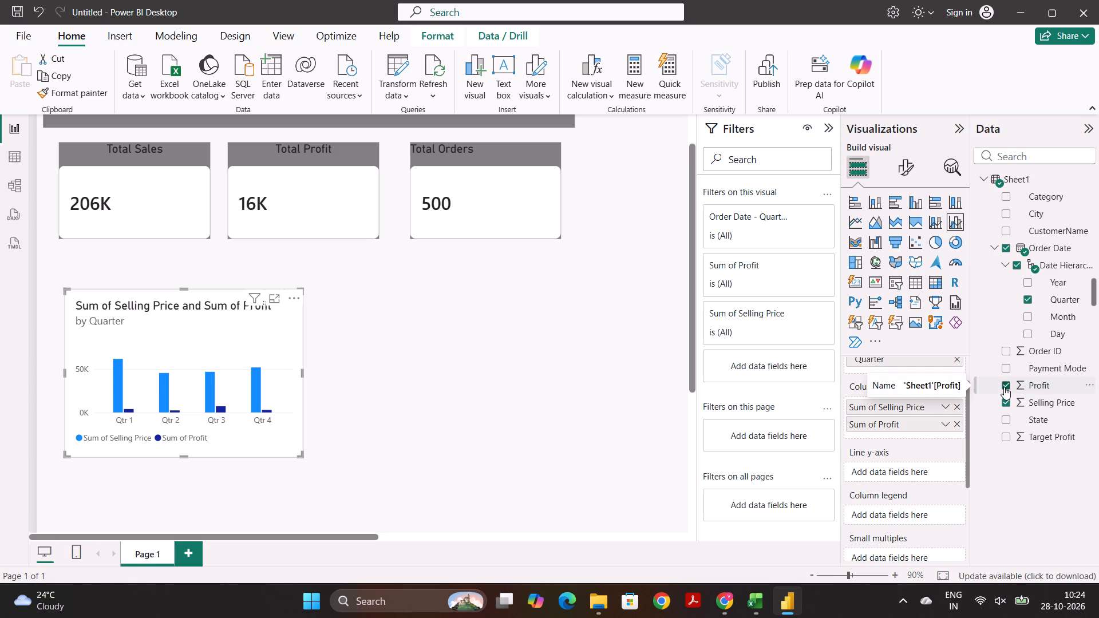
pyautogui.click(922, 454)
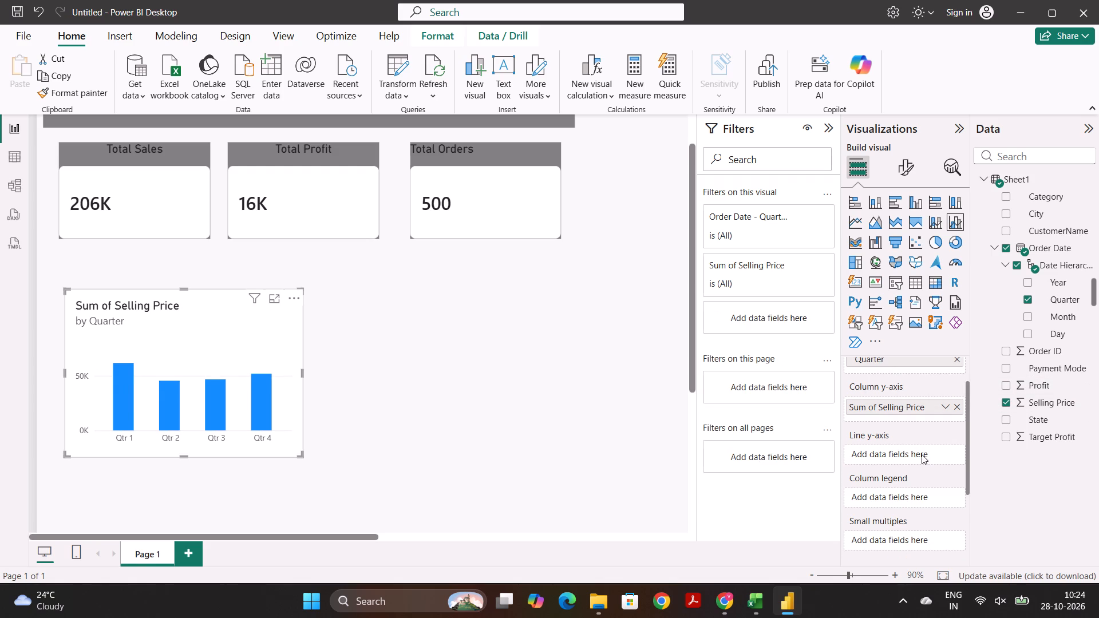
pyautogui.click(926, 453)
pyautogui.moveTo(1006, 381); pyautogui.dragTo(896, 453)
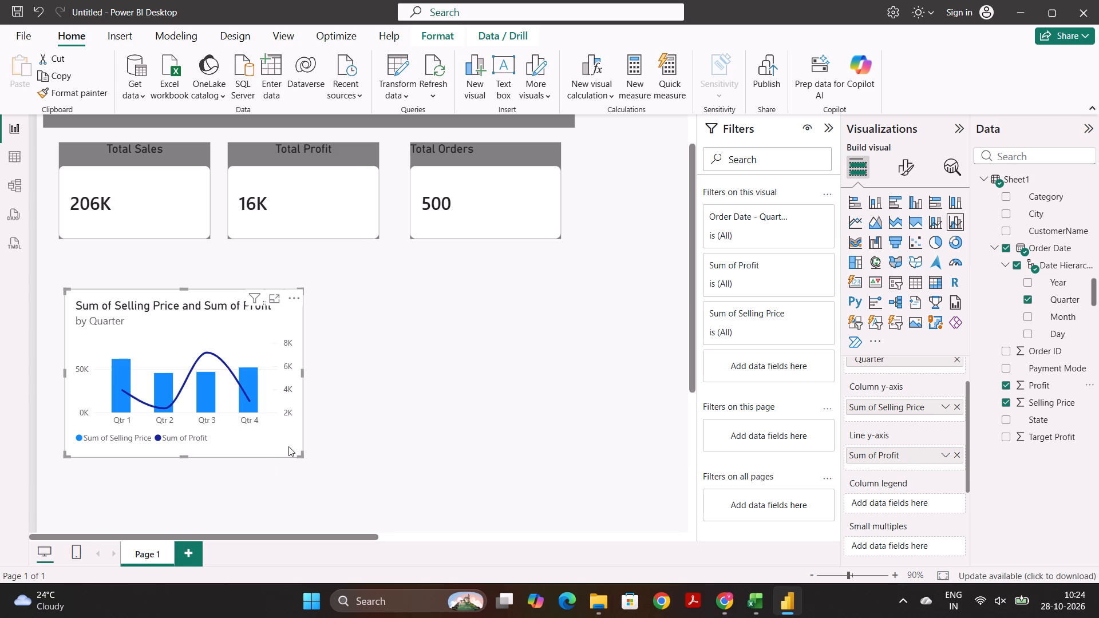
# Enlarge the Selling Price and Profit by Quarter chart slightly, extending its bottom edge downward and its right edge outward.
pyautogui.moveTo(184, 456); pyautogui.dragTo(184, 458)
pyautogui.moveTo(184, 458); pyautogui.dragTo(182, 489)
pyautogui.moveTo(302, 389); pyautogui.dragTo(322, 385)
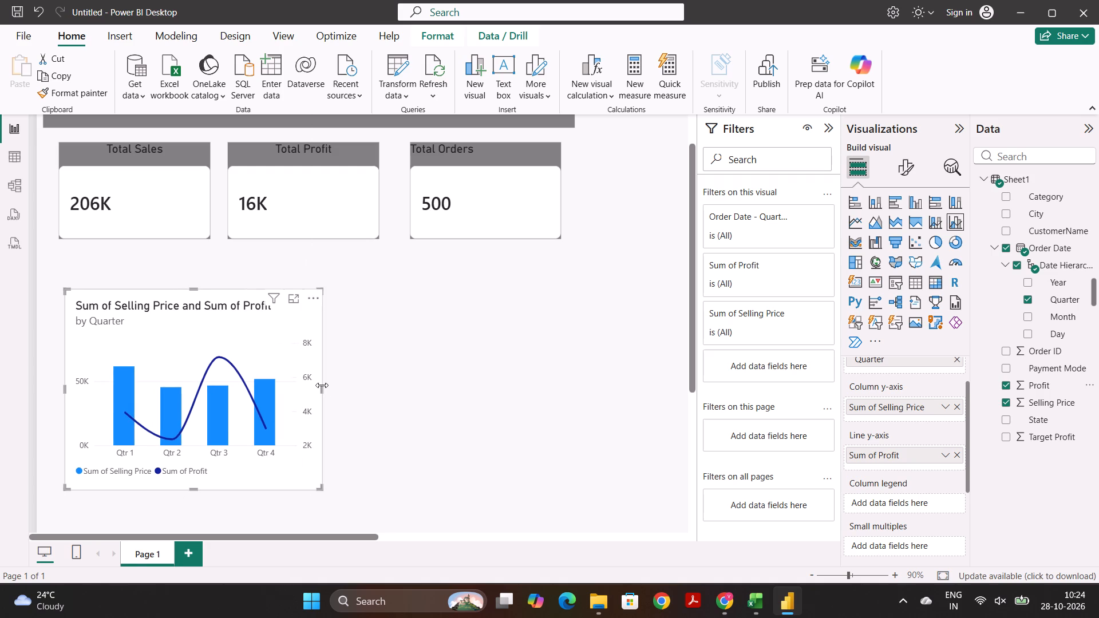
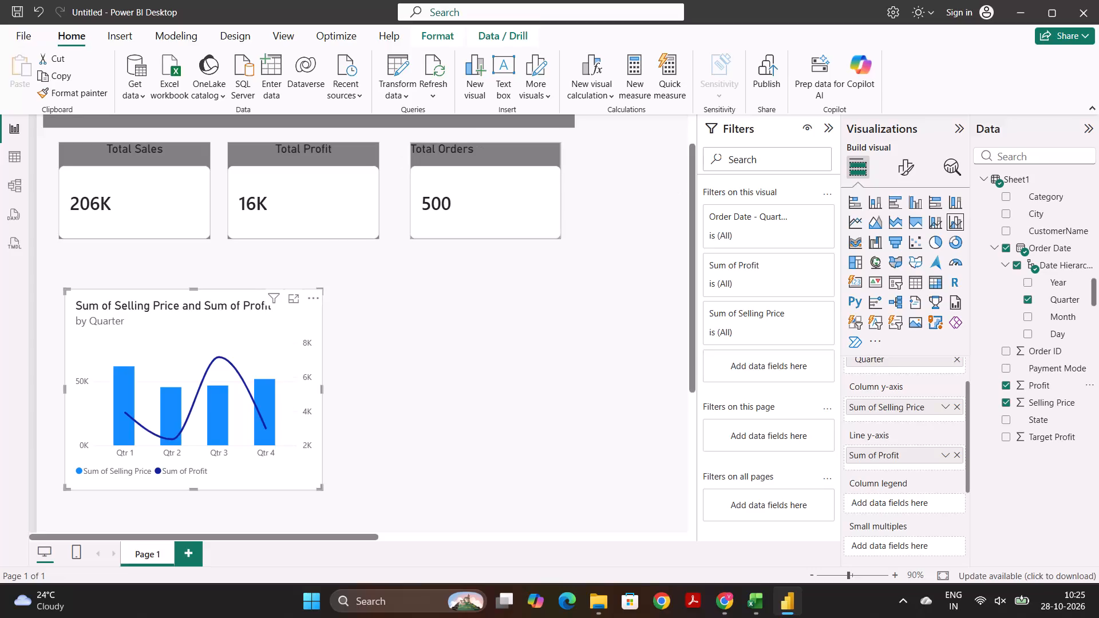
# Open the visual formatting settings for the Selling Price and Profit by Quarter chart.
pyautogui.click(903, 174)
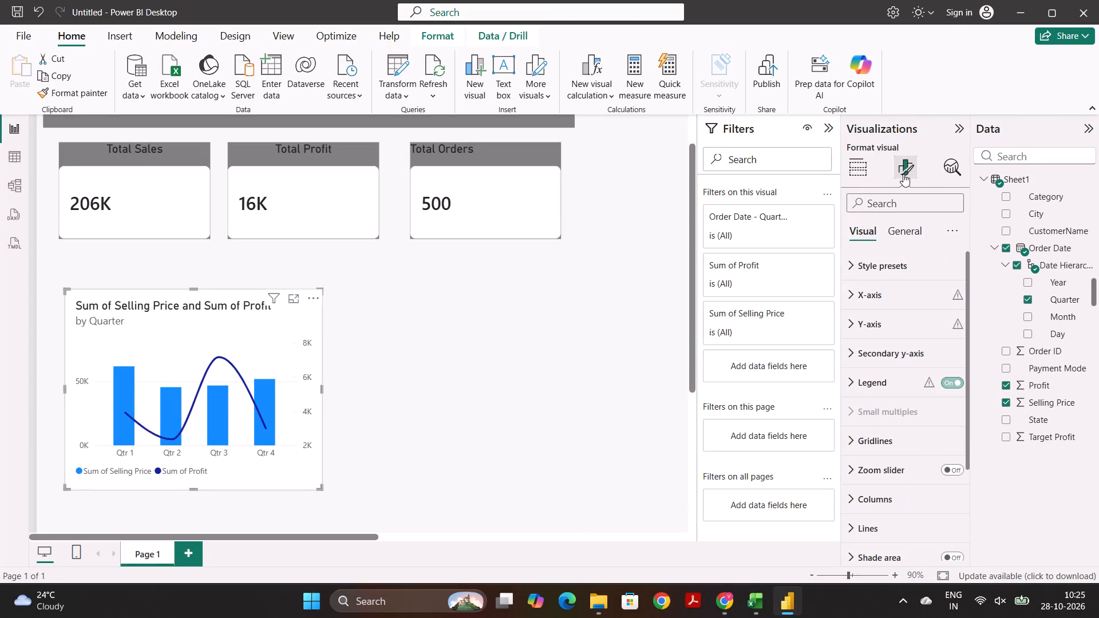
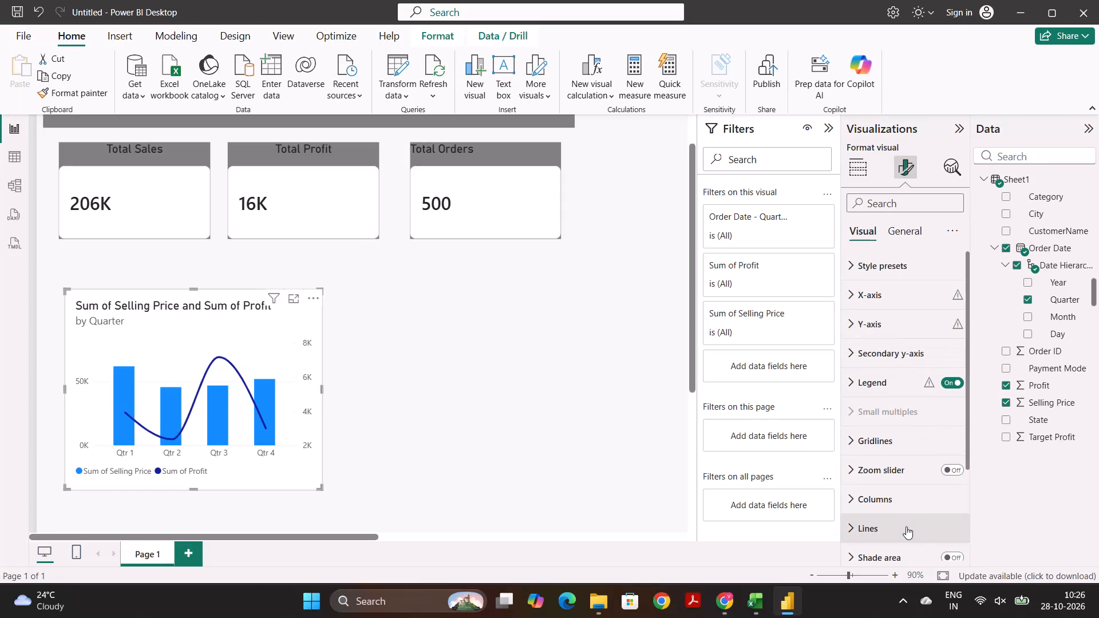
# Set the line style of the quarterly chart's Profit line to Dotted.
pyautogui.click(906, 529)
pyautogui.scroll(-3, 906, 529)
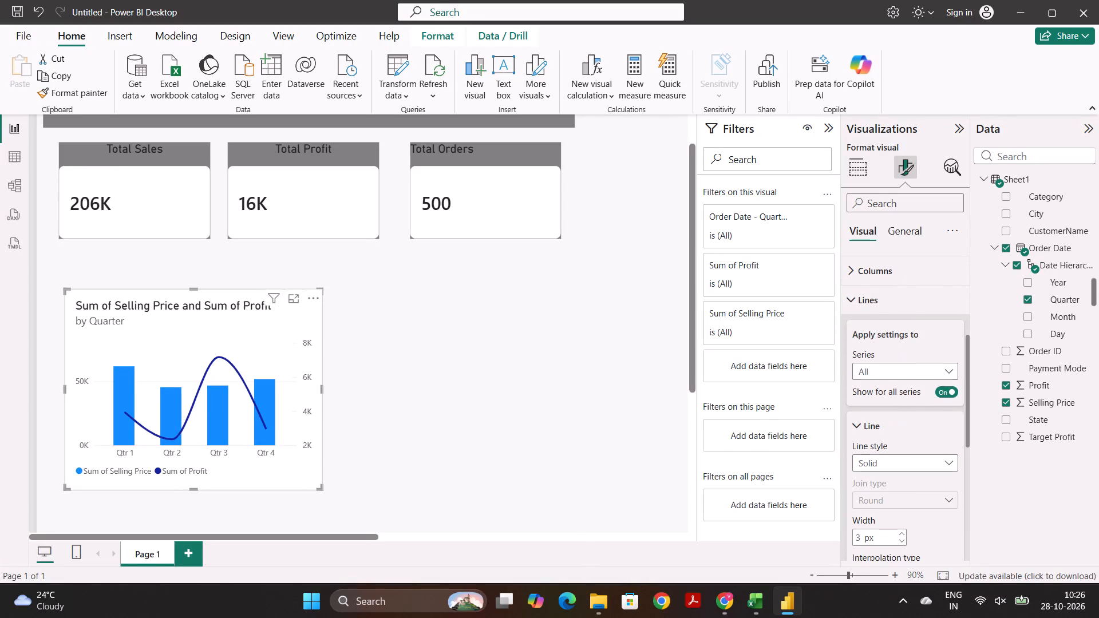
pyautogui.click(893, 370)
pyautogui.click(888, 370)
pyautogui.click(947, 460)
pyautogui.click(905, 494)
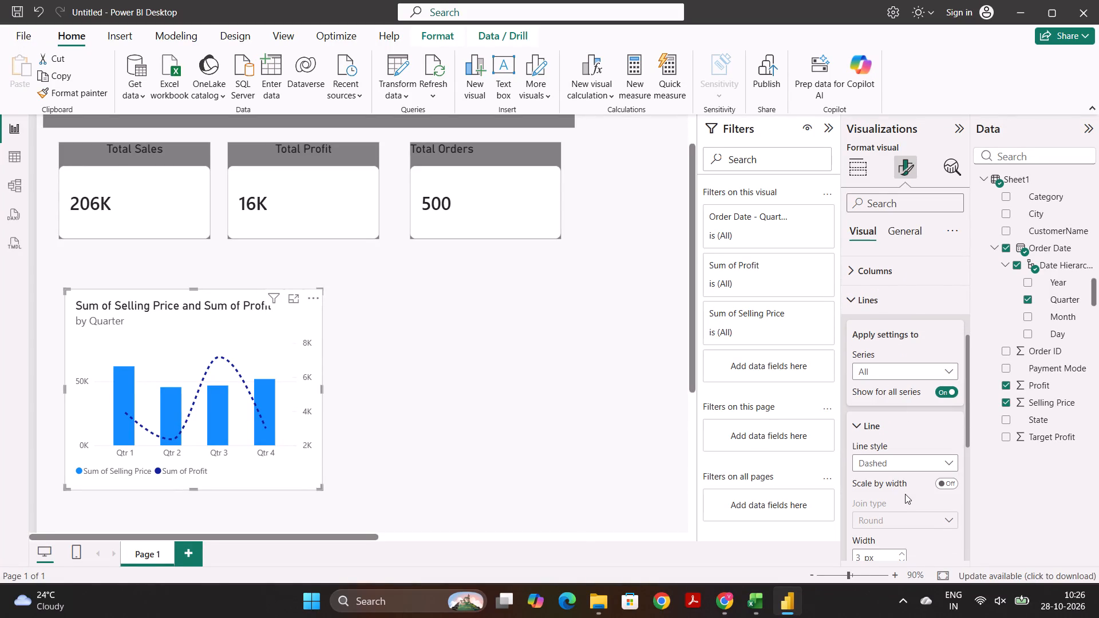
pyautogui.click(946, 463)
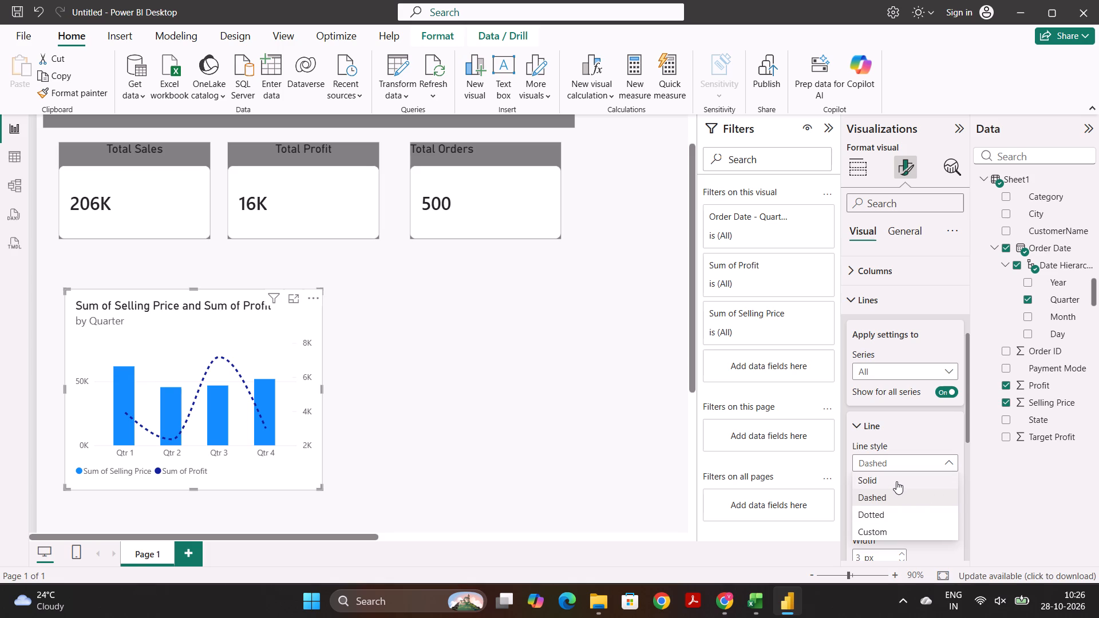
pyautogui.click(899, 512)
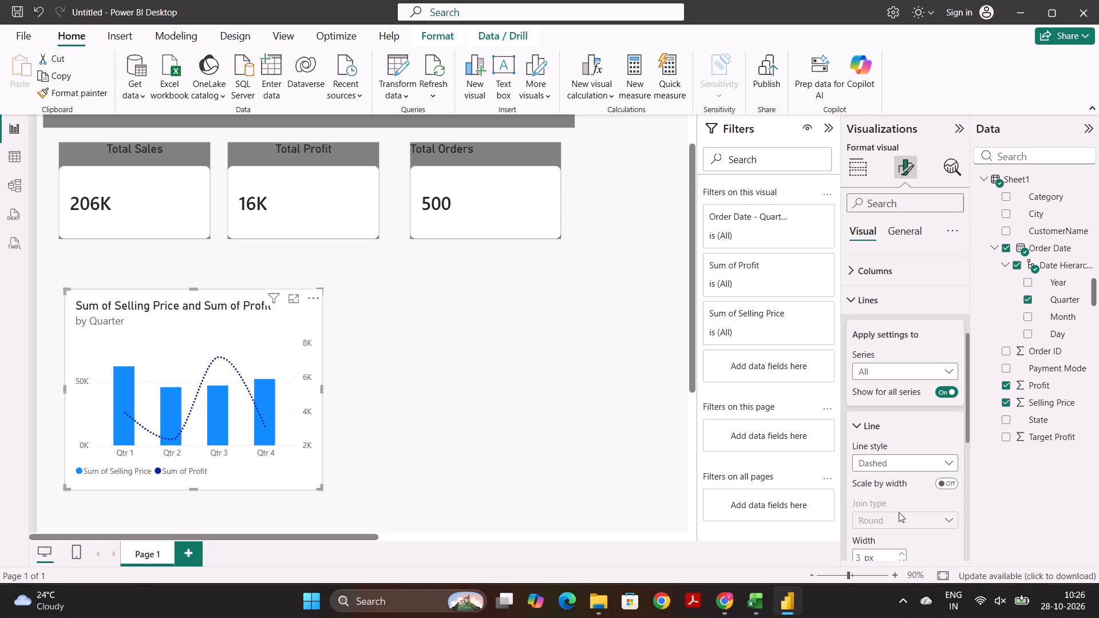
pyautogui.click(610, 391)
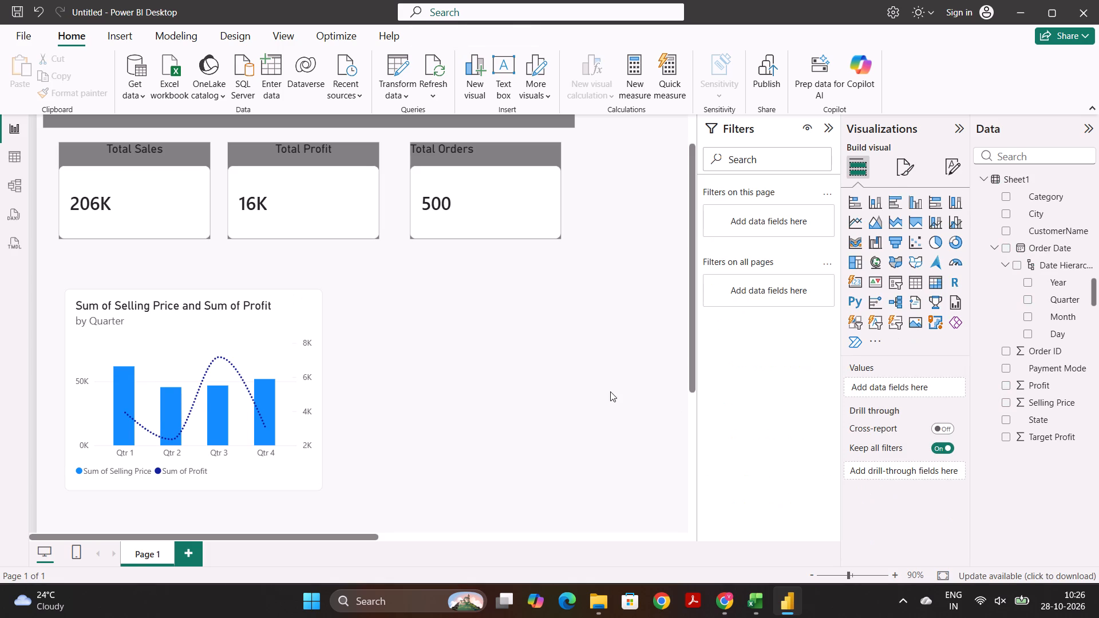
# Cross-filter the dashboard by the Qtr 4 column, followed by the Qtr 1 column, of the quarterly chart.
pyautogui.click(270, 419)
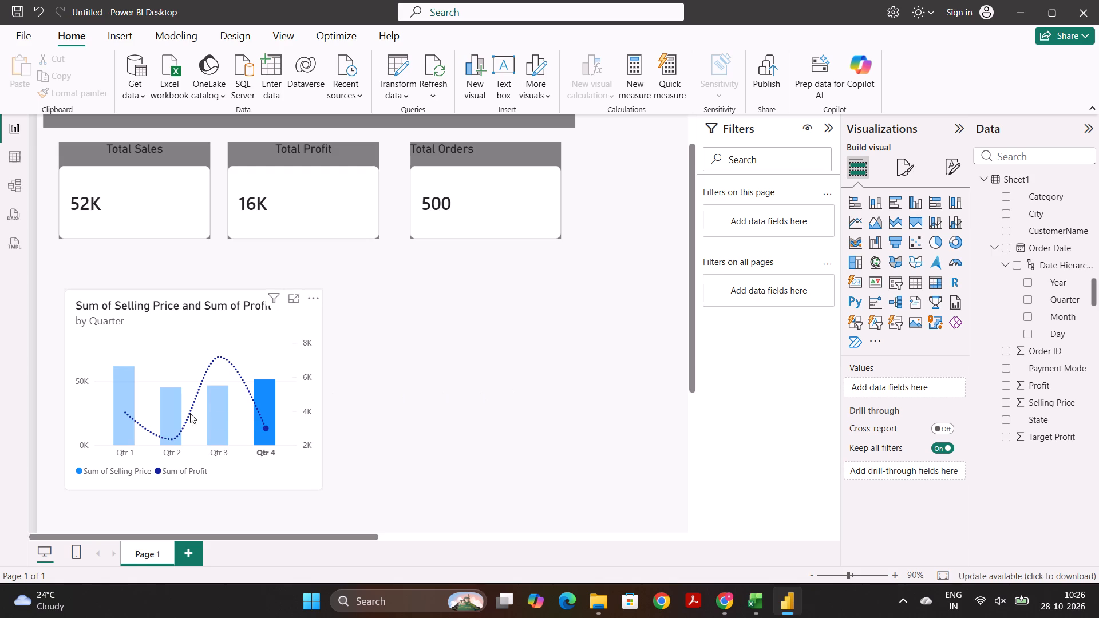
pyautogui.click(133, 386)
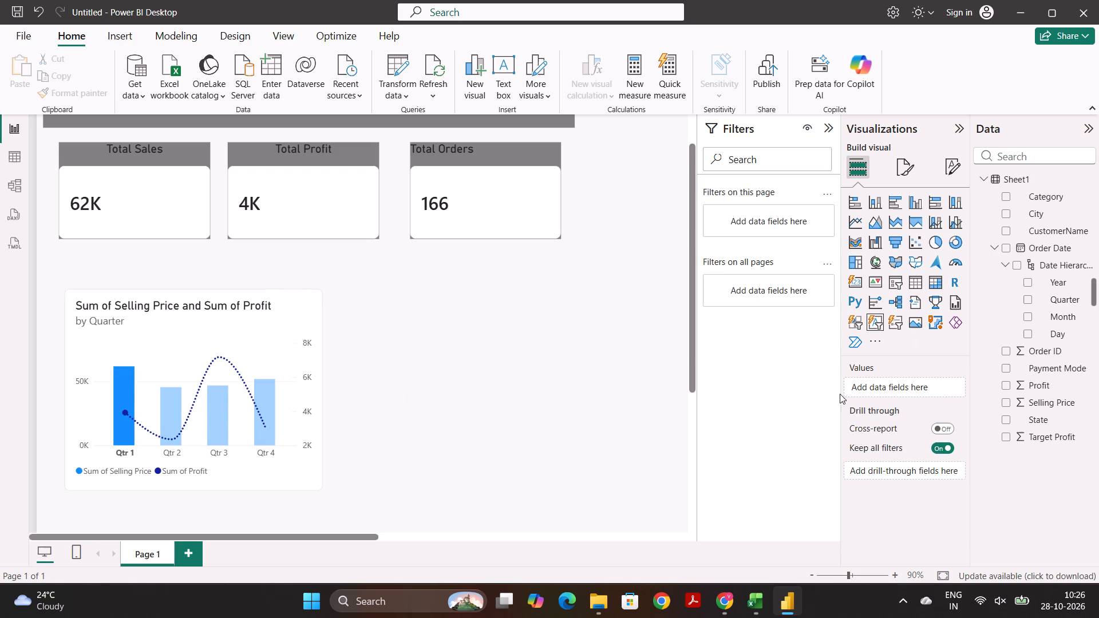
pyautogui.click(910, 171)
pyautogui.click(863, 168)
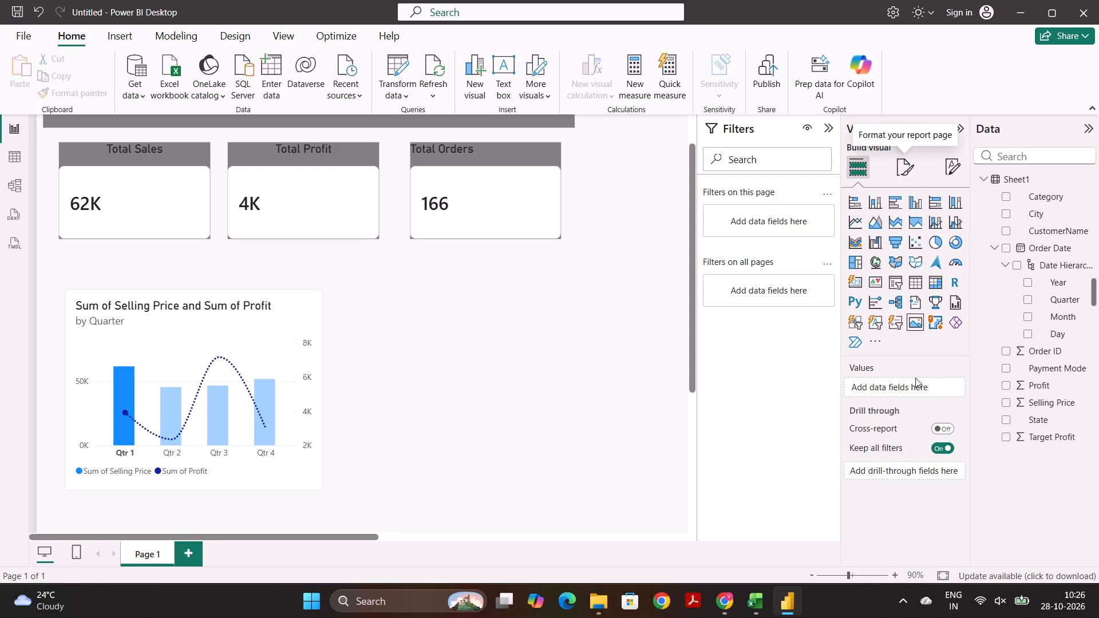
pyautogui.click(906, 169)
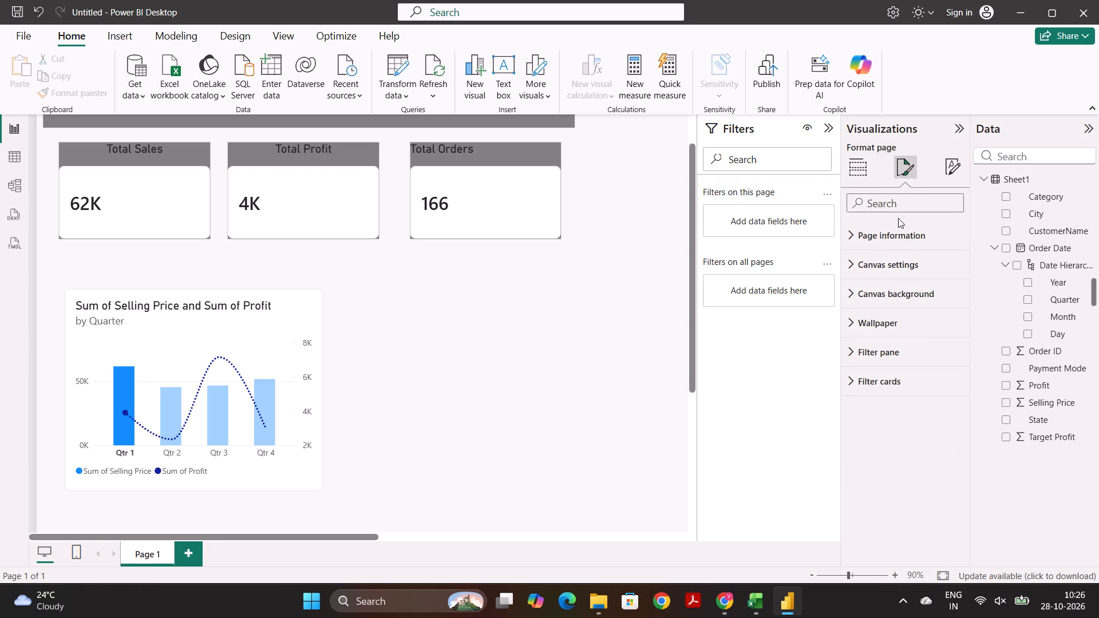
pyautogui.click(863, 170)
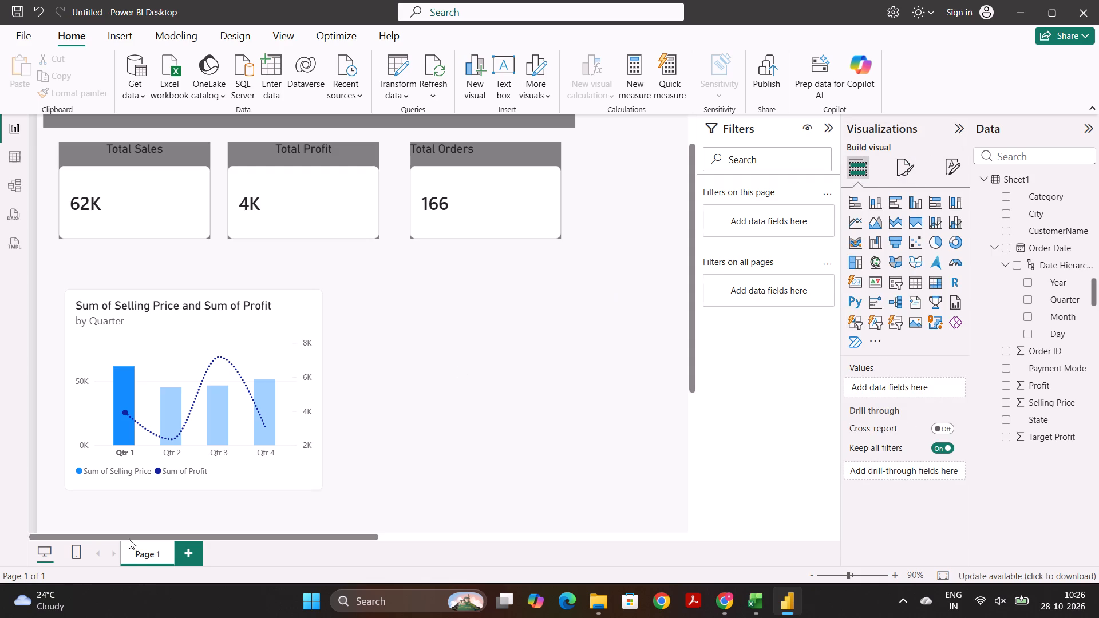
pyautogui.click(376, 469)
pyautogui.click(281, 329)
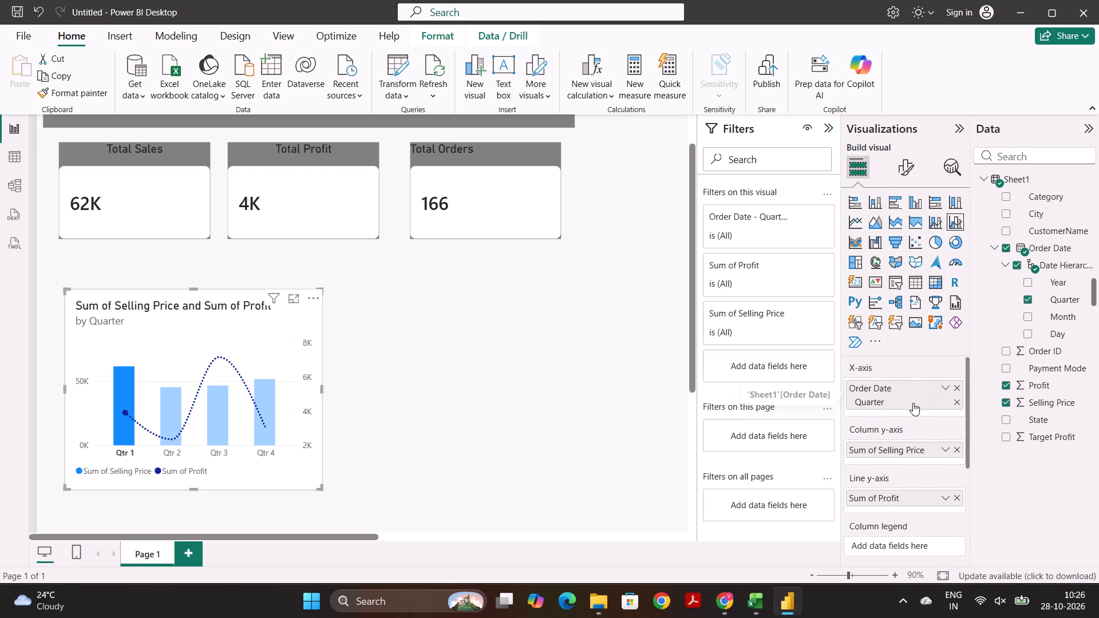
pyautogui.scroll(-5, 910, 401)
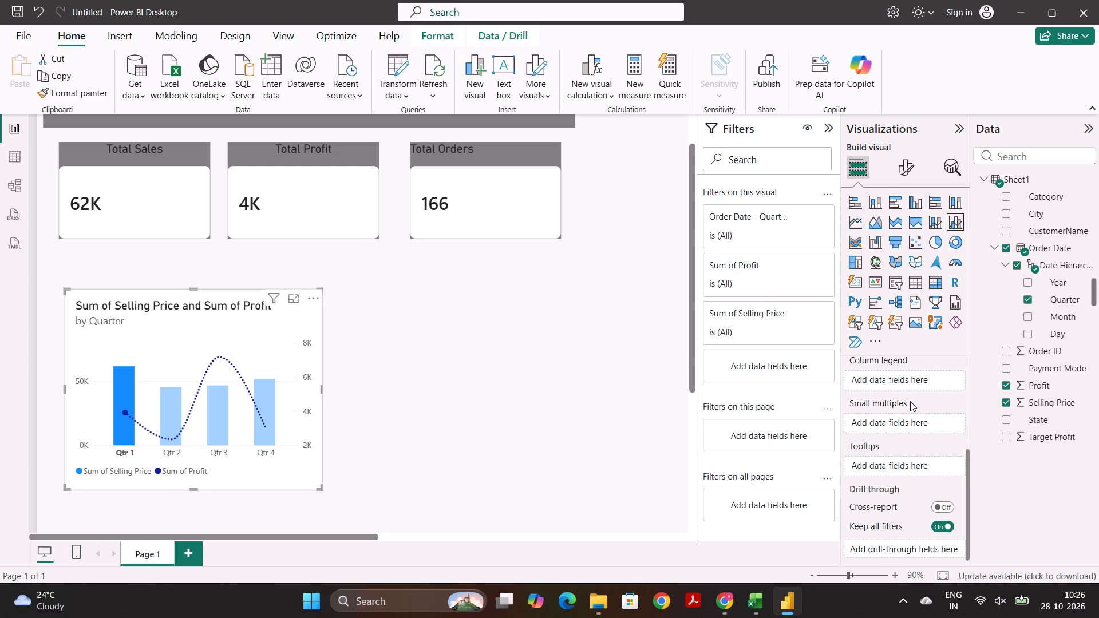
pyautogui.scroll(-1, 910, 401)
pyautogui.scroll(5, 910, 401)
# Clear the Qtr 1 selection and review the quarterly chart's X-axis, Y-axis and Legend formatting options.
pyautogui.click(911, 172)
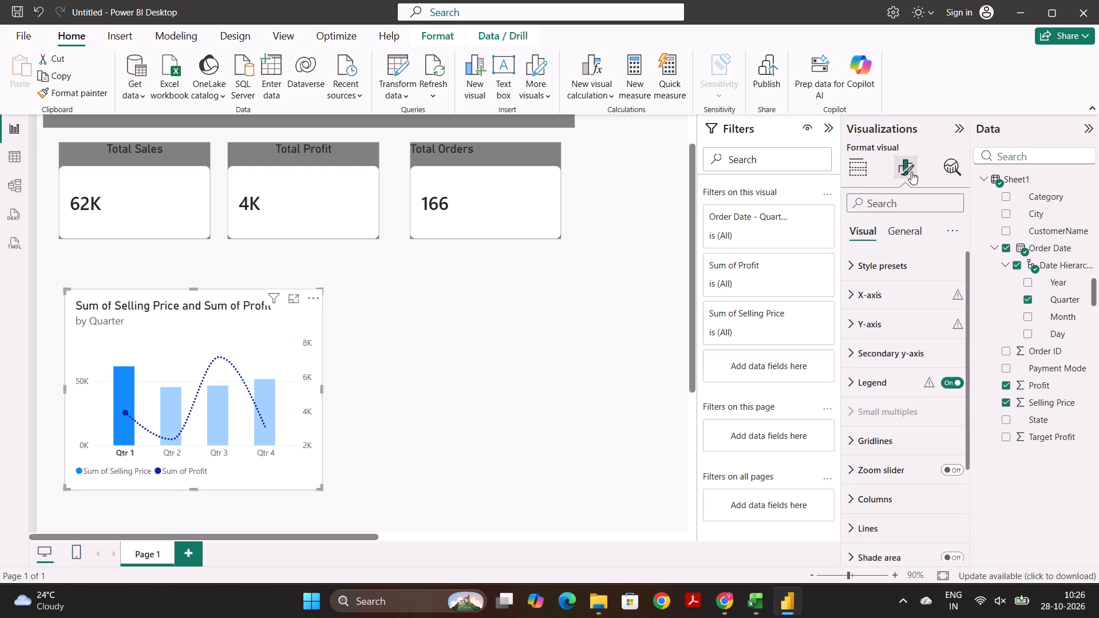
pyautogui.click(853, 298)
pyautogui.scroll(-1, 853, 298)
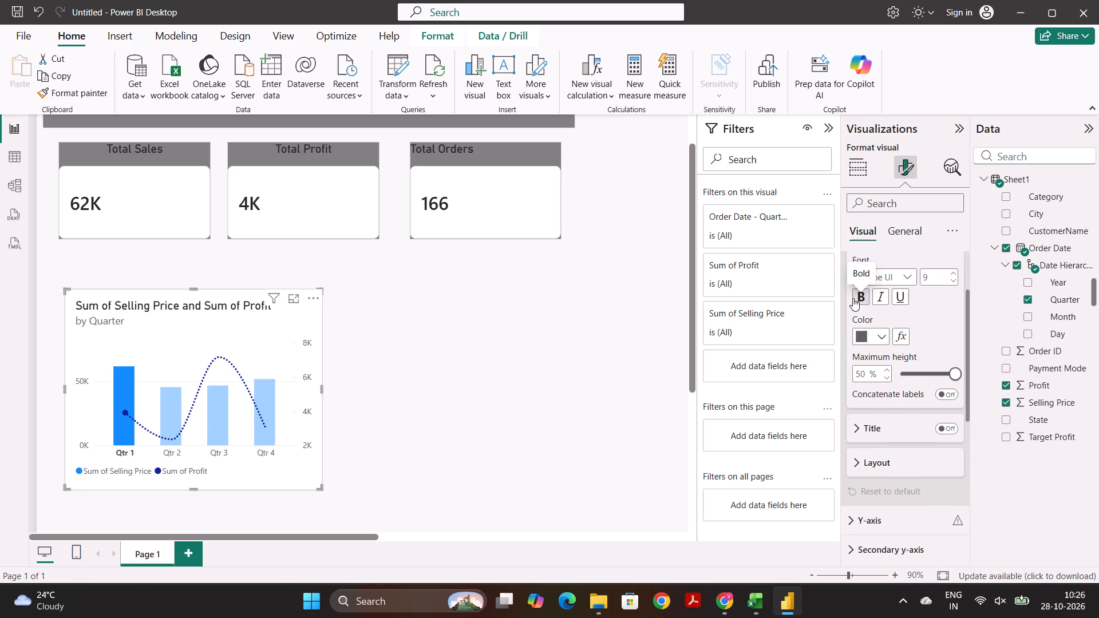
pyautogui.scroll(-1, 853, 298)
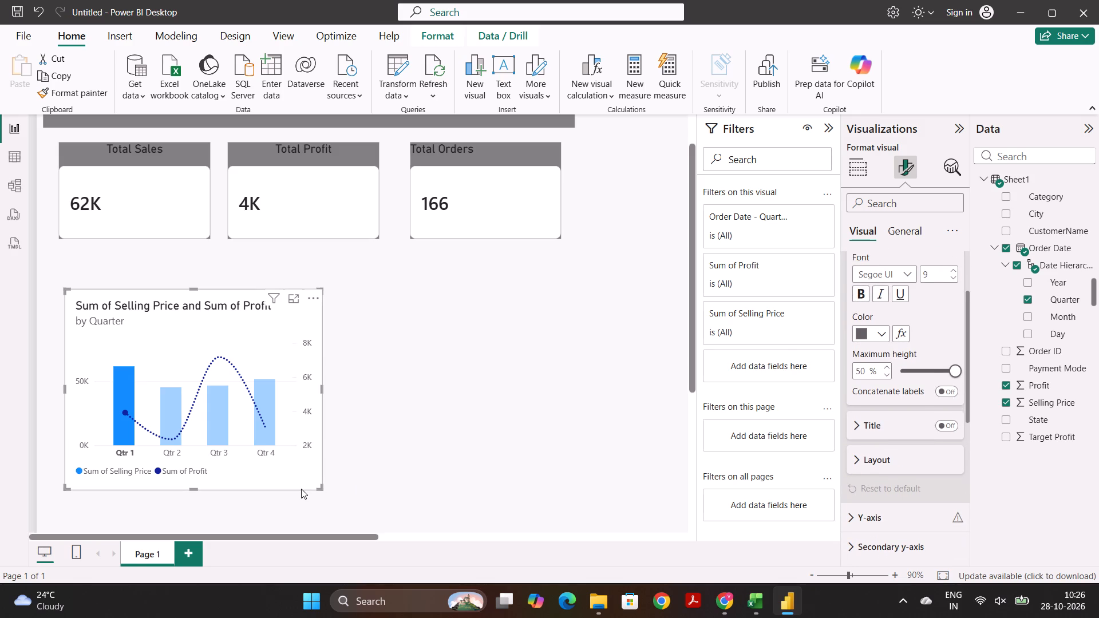
pyautogui.click(248, 448)
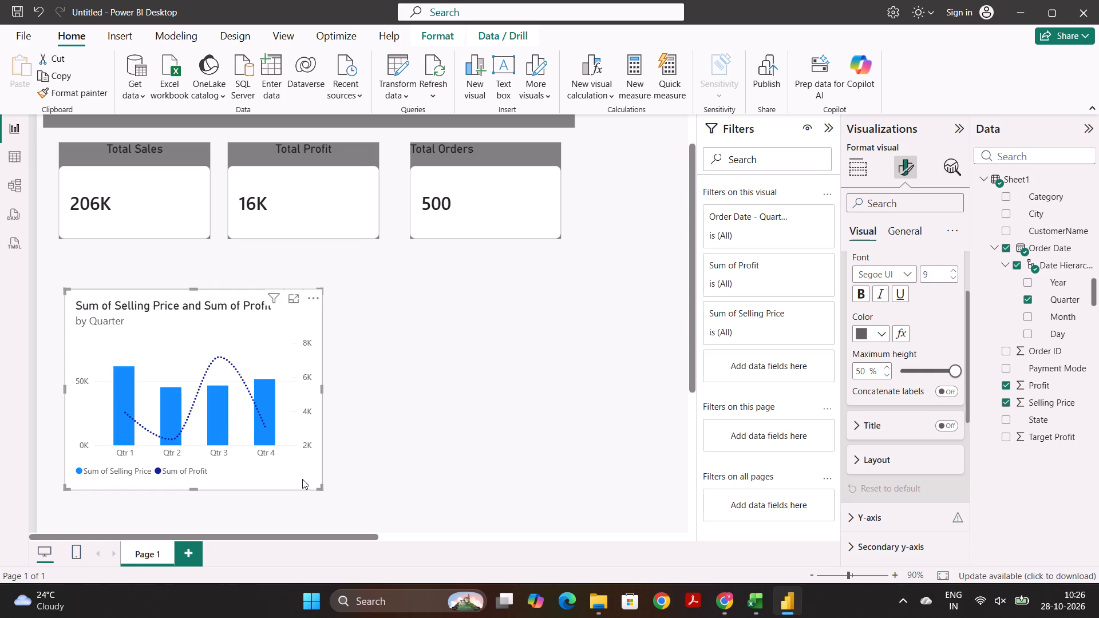
pyautogui.scroll(3, 876, 329)
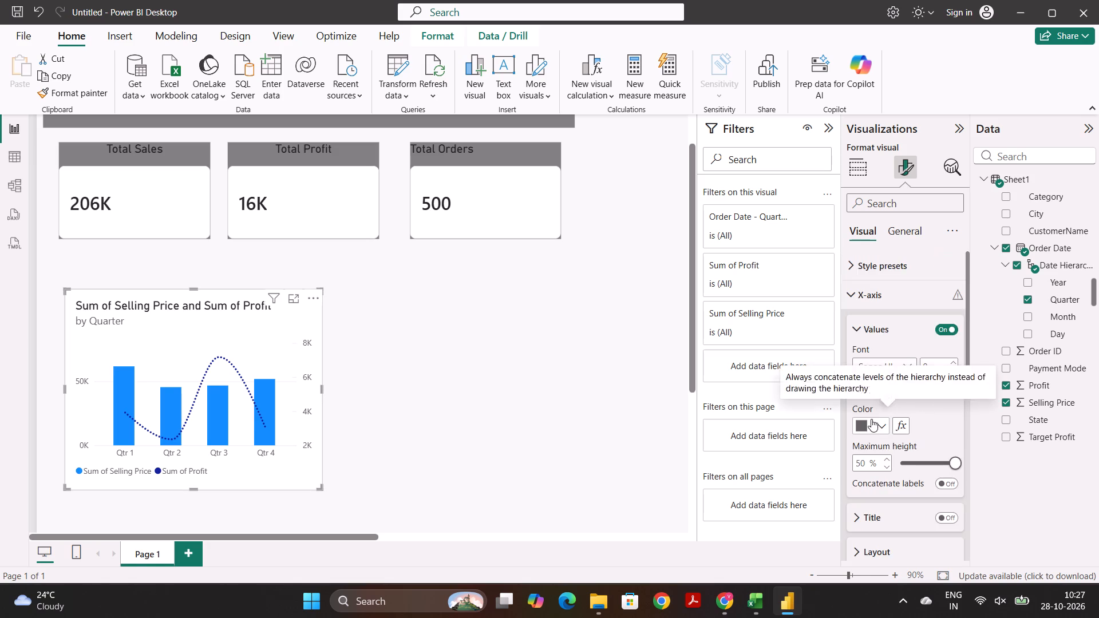
pyautogui.scroll(-3, 871, 419)
pyautogui.scroll(2, 873, 307)
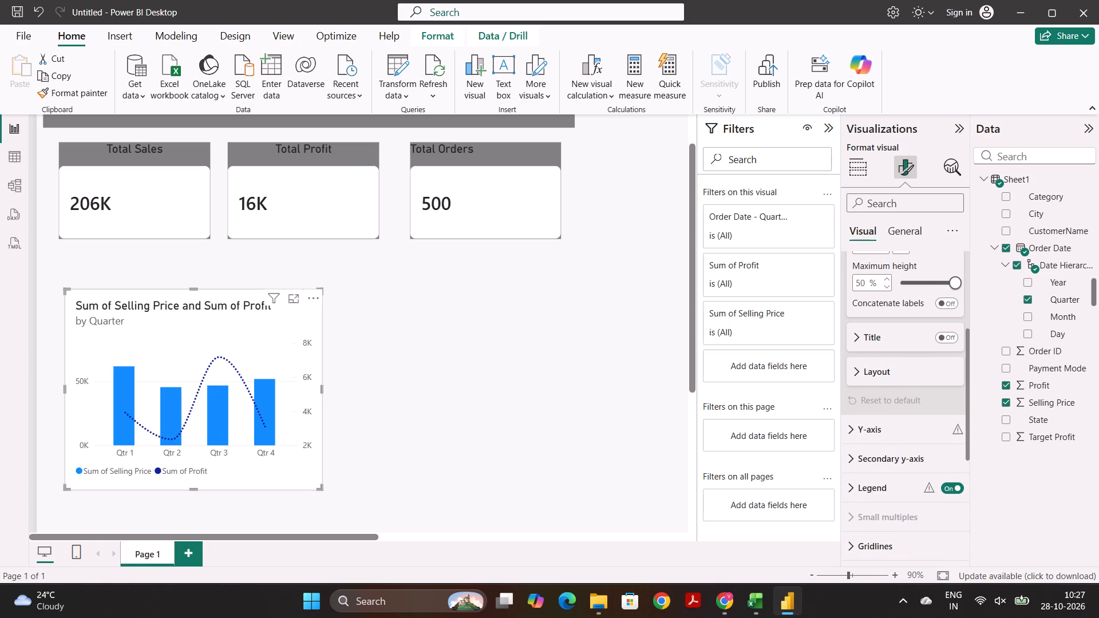
pyautogui.scroll(-1, 873, 348)
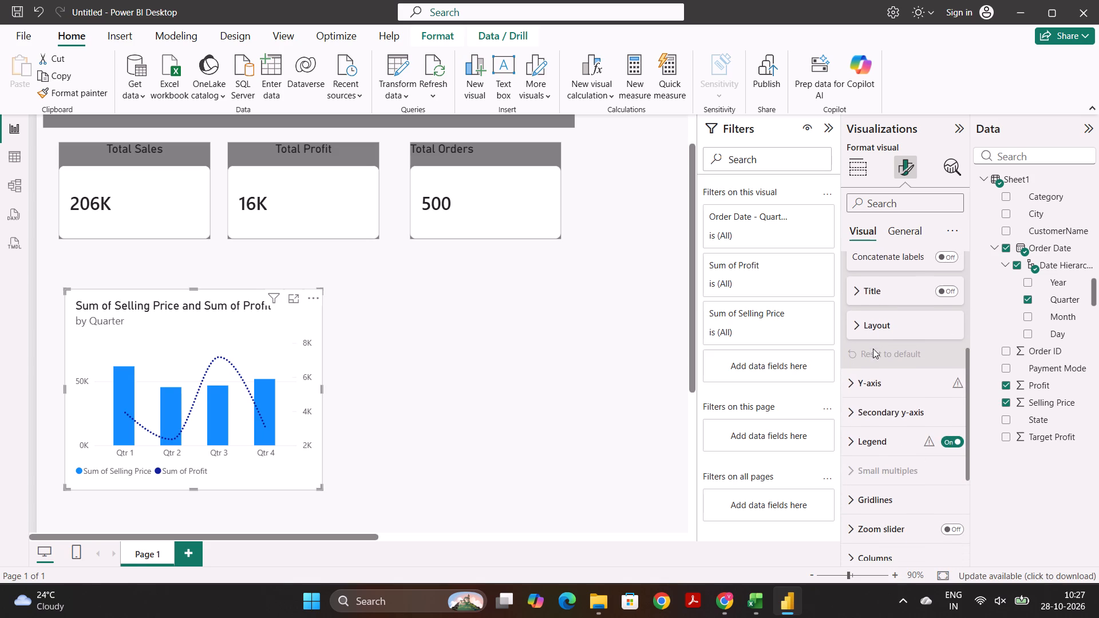
pyautogui.scroll(-1, 873, 348)
pyautogui.click(859, 377)
pyautogui.scroll(-2, 859, 377)
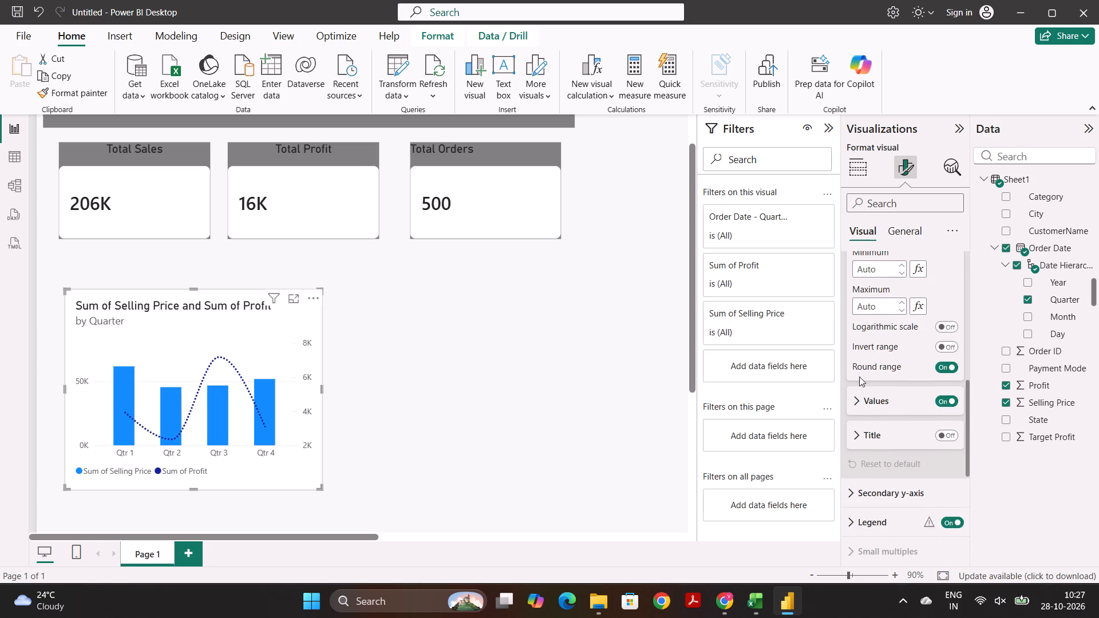
pyautogui.scroll(-3, 859, 377)
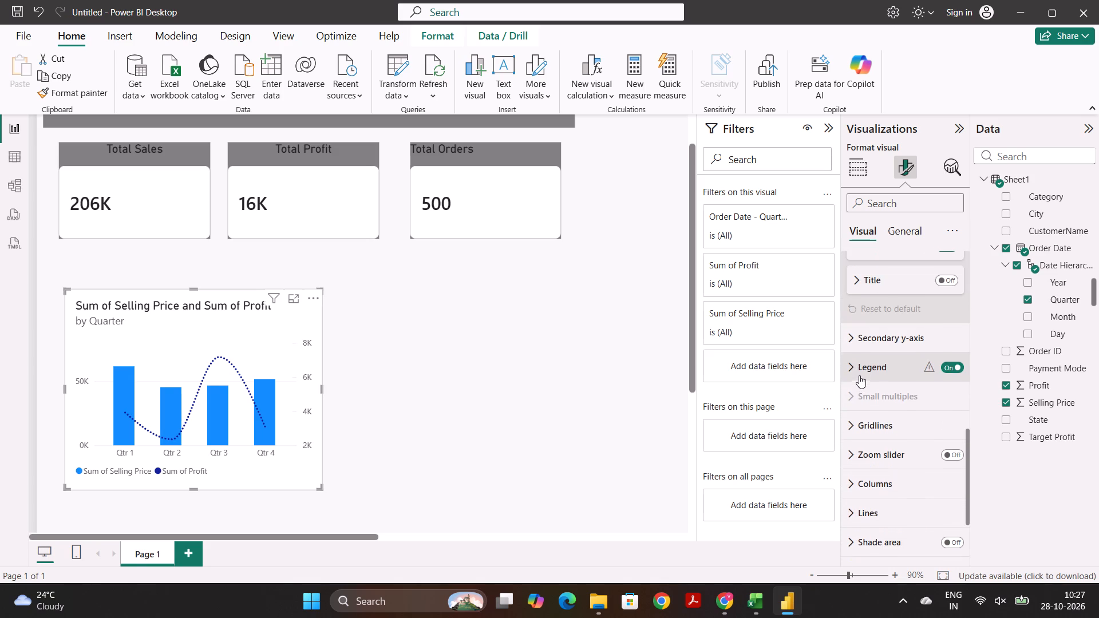
pyautogui.click(854, 369)
pyautogui.scroll(-5, 854, 369)
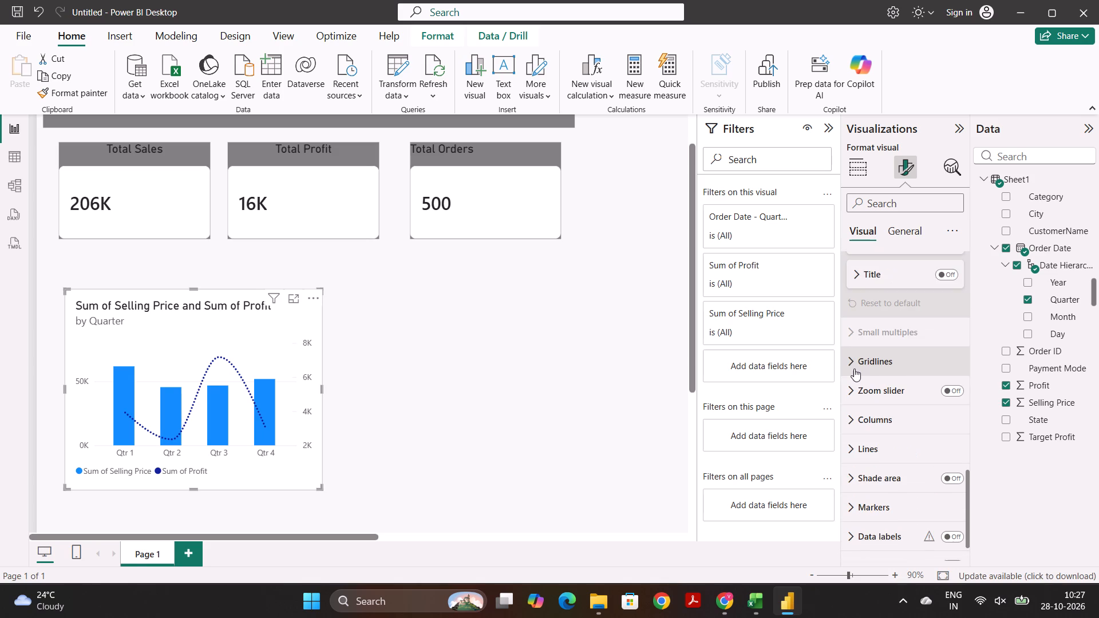
pyautogui.scroll(-2, 854, 369)
pyautogui.scroll(9, 854, 369)
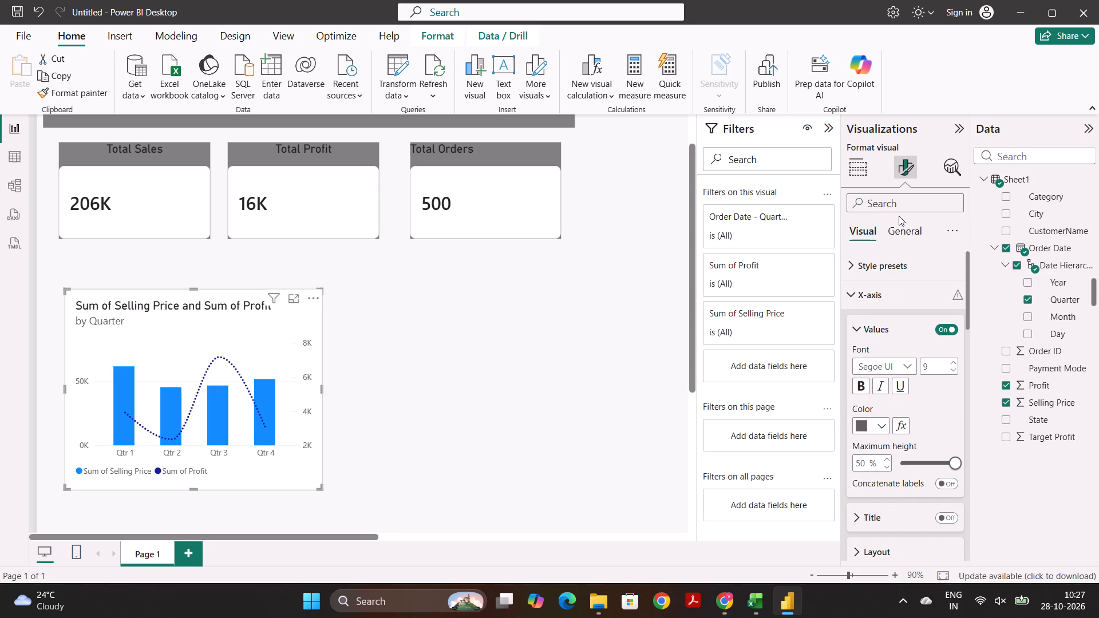
# Show markers for all categories on the quarterly chart's Profit line.
pyautogui.scroll(-2, 903, 383)
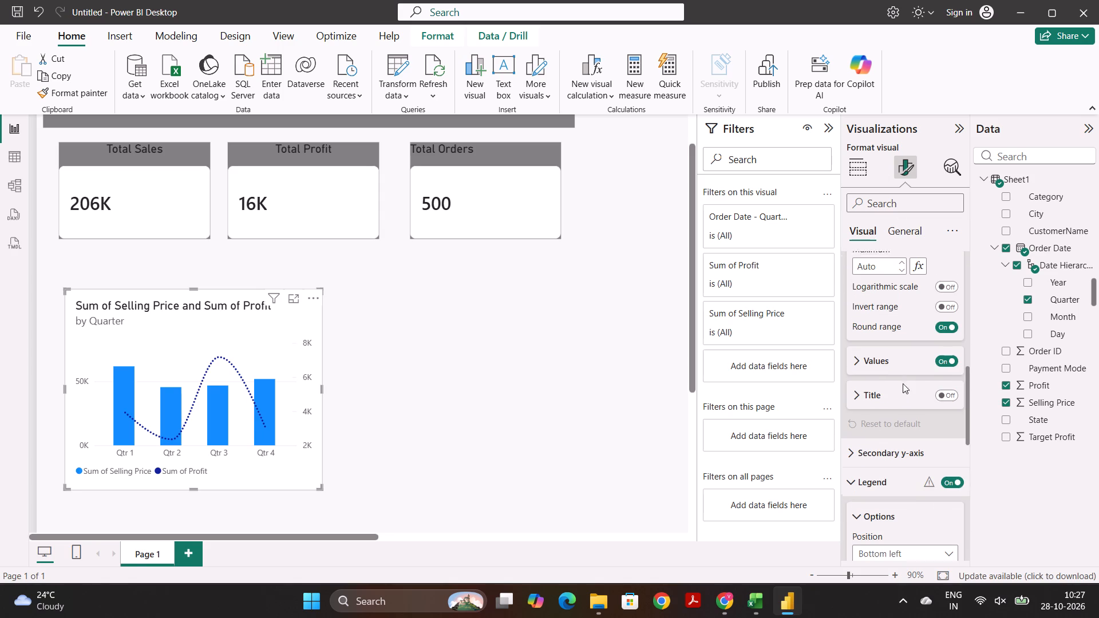
pyautogui.scroll(-8, 903, 383)
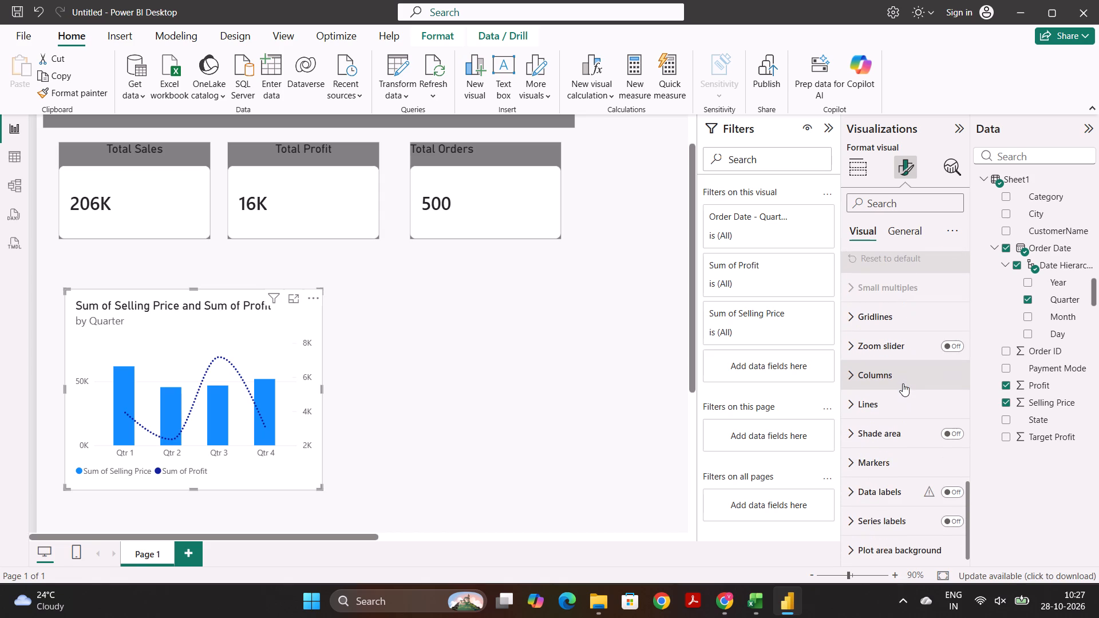
pyautogui.scroll(-1, 903, 383)
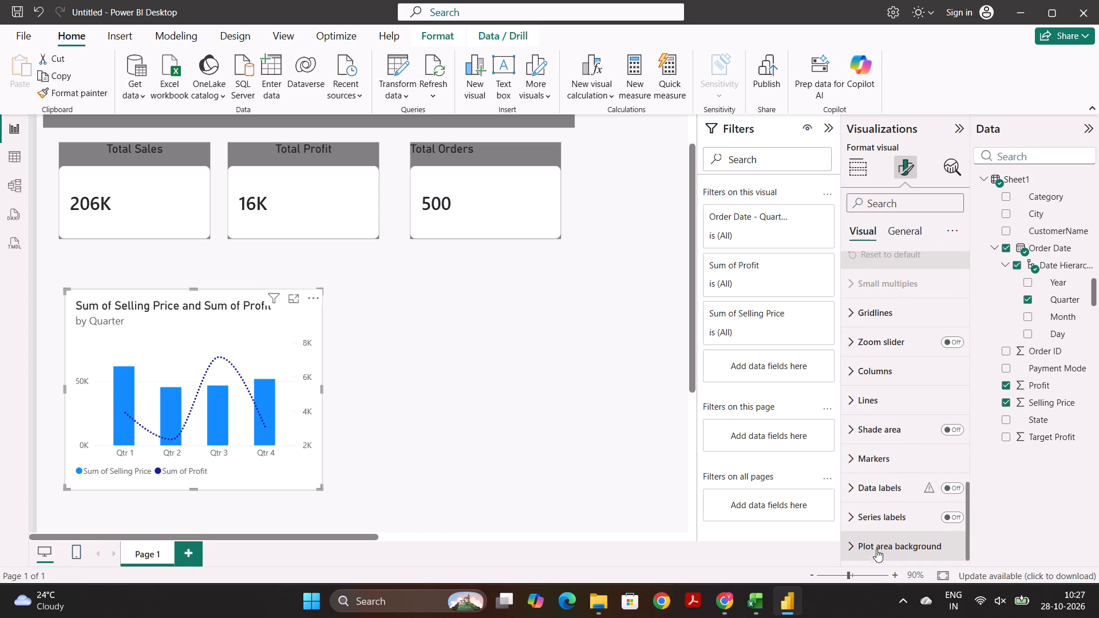
pyautogui.click(876, 459)
pyautogui.scroll(-1, 876, 459)
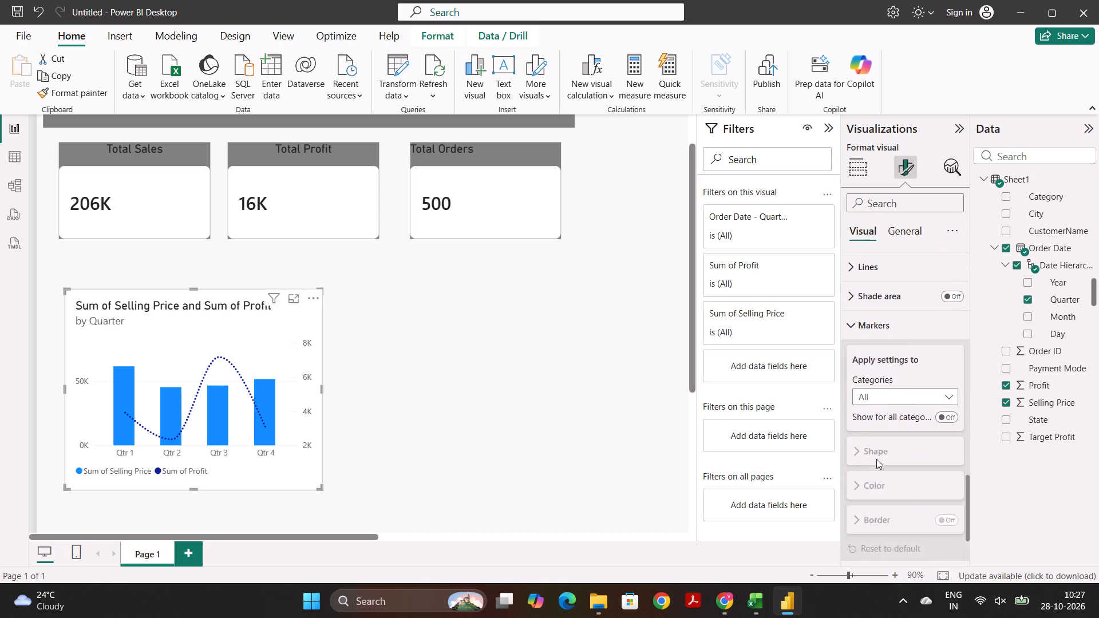
pyautogui.scroll(-1, 876, 459)
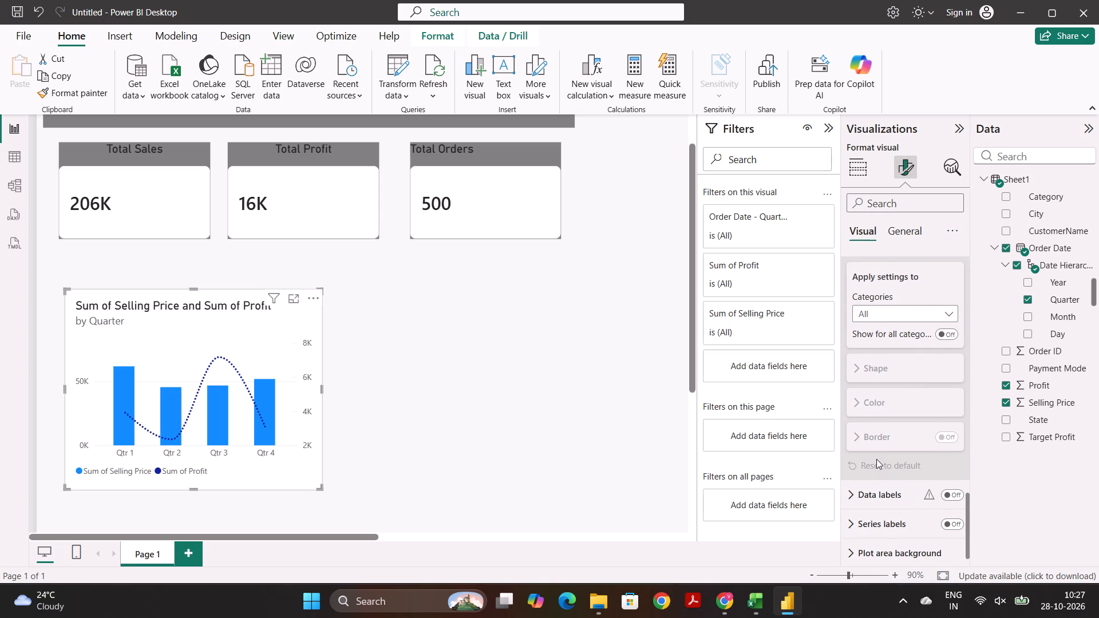
pyautogui.scroll(-1, 876, 459)
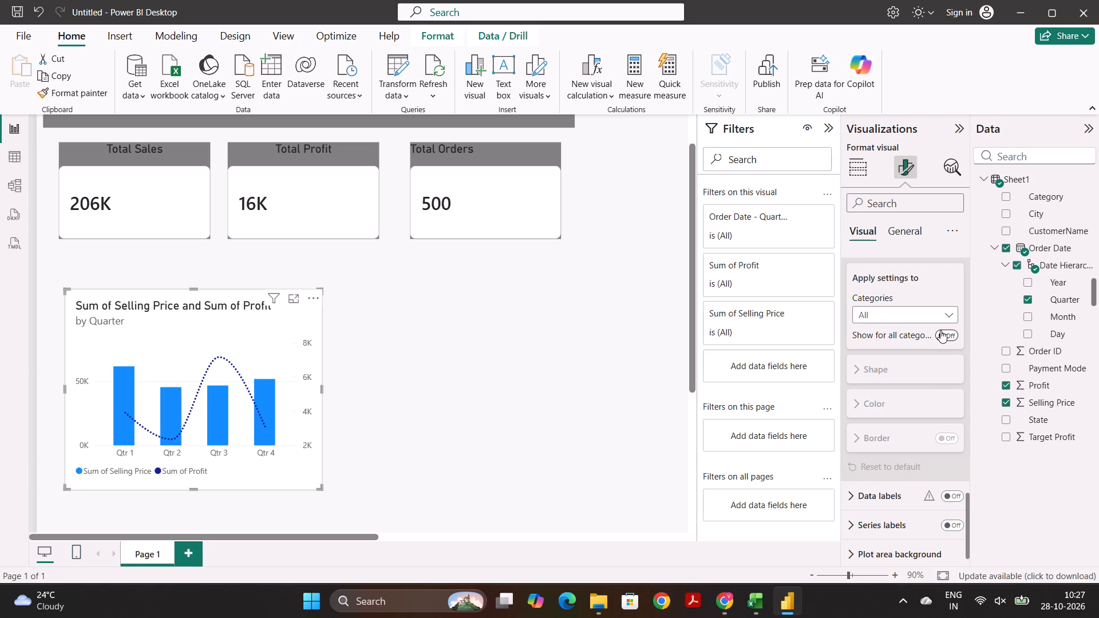
pyautogui.click(940, 330)
pyautogui.click(947, 332)
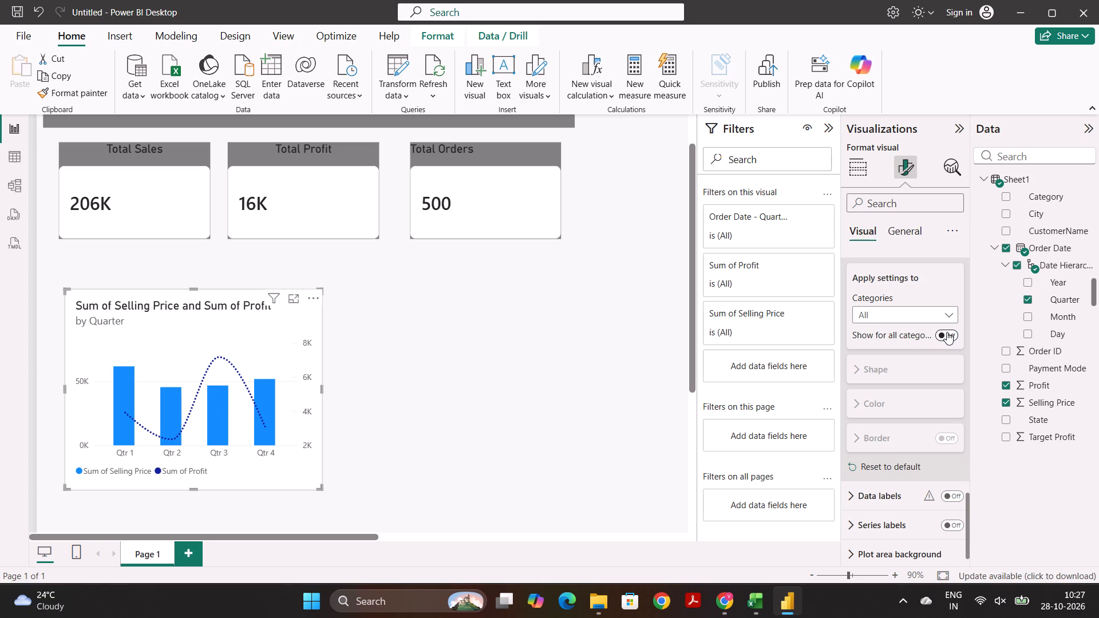
pyautogui.click(947, 332)
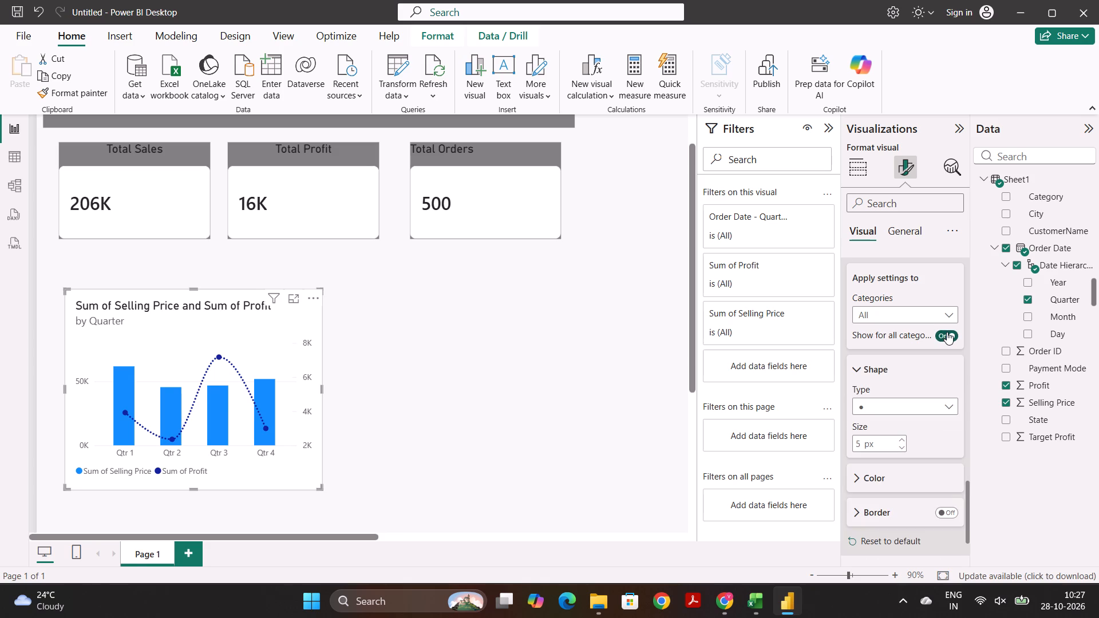
pyautogui.click(556, 320)
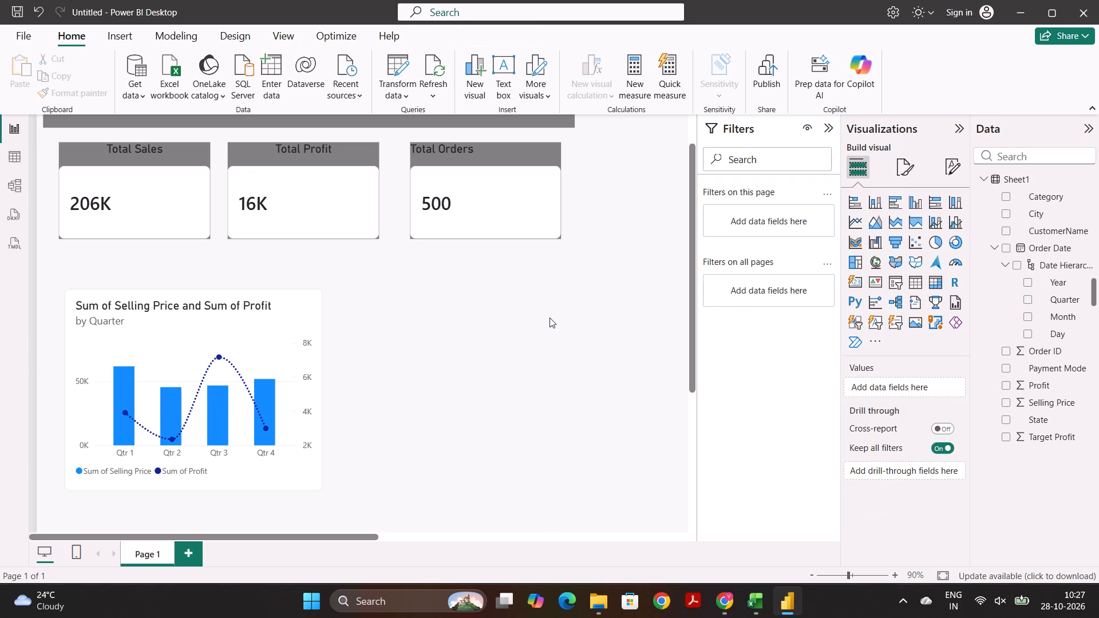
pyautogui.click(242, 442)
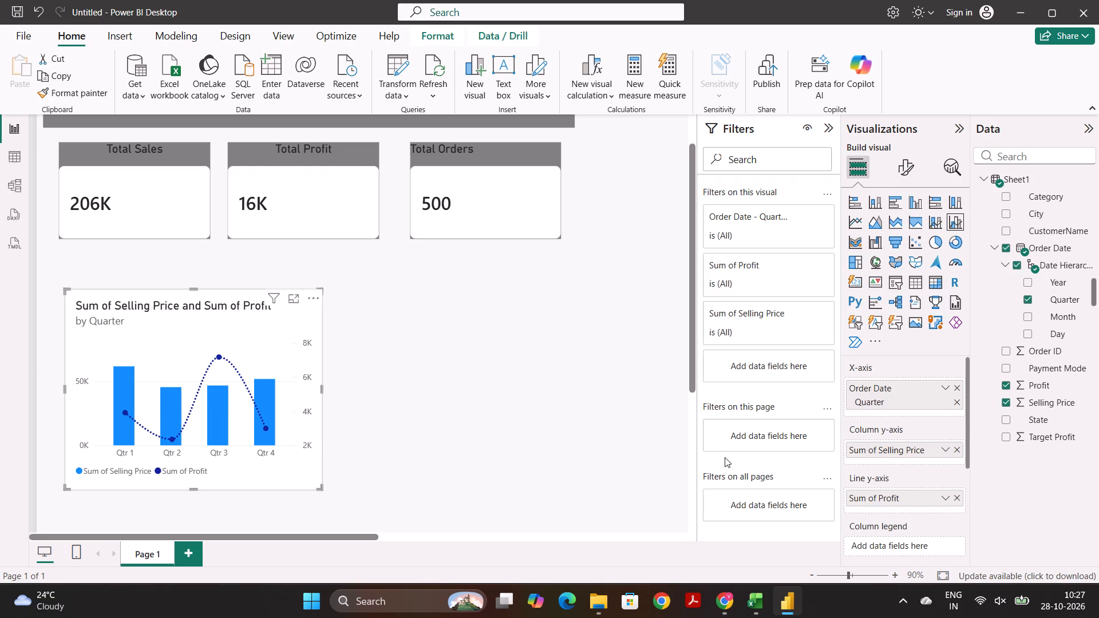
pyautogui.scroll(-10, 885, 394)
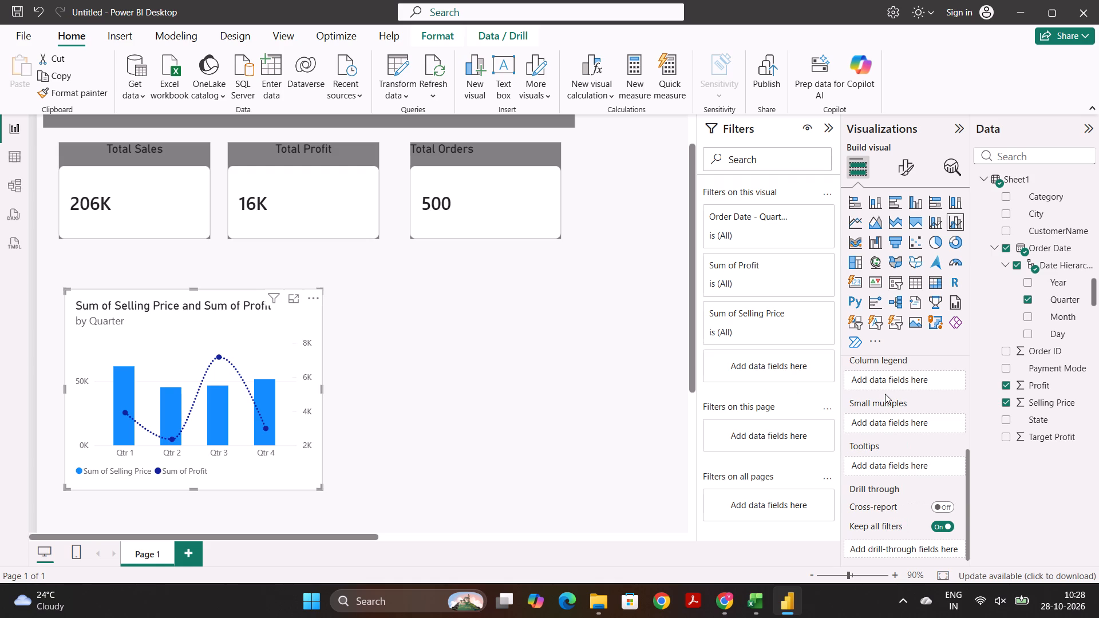
# Save the report under the file name Onlinestore.
pyautogui.hotkey('ctrl', 's')
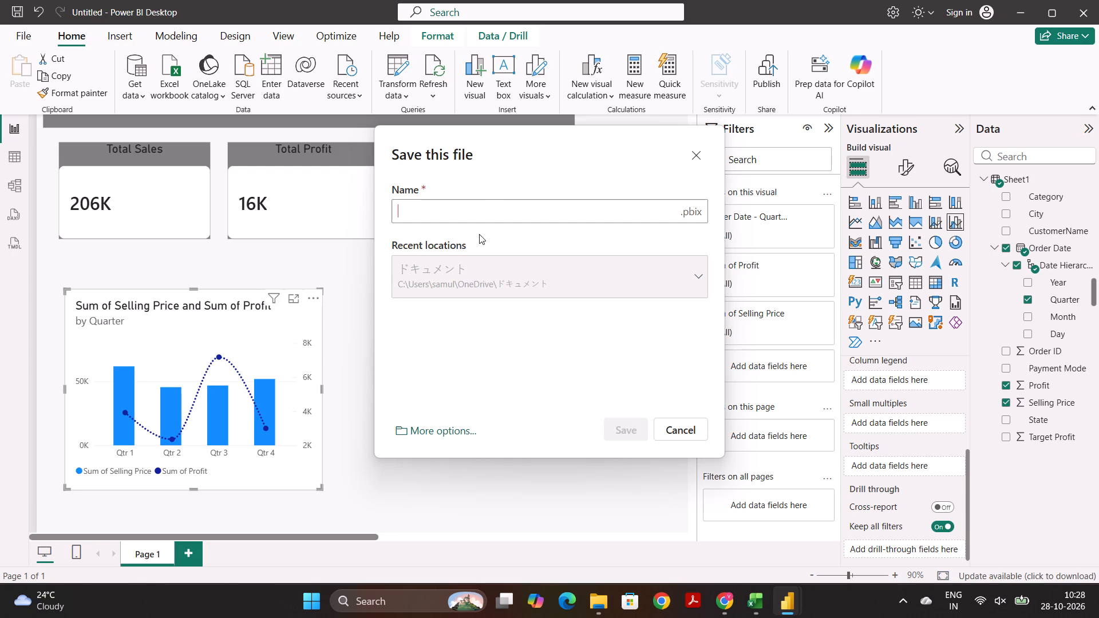
pyautogui.click(478, 217)
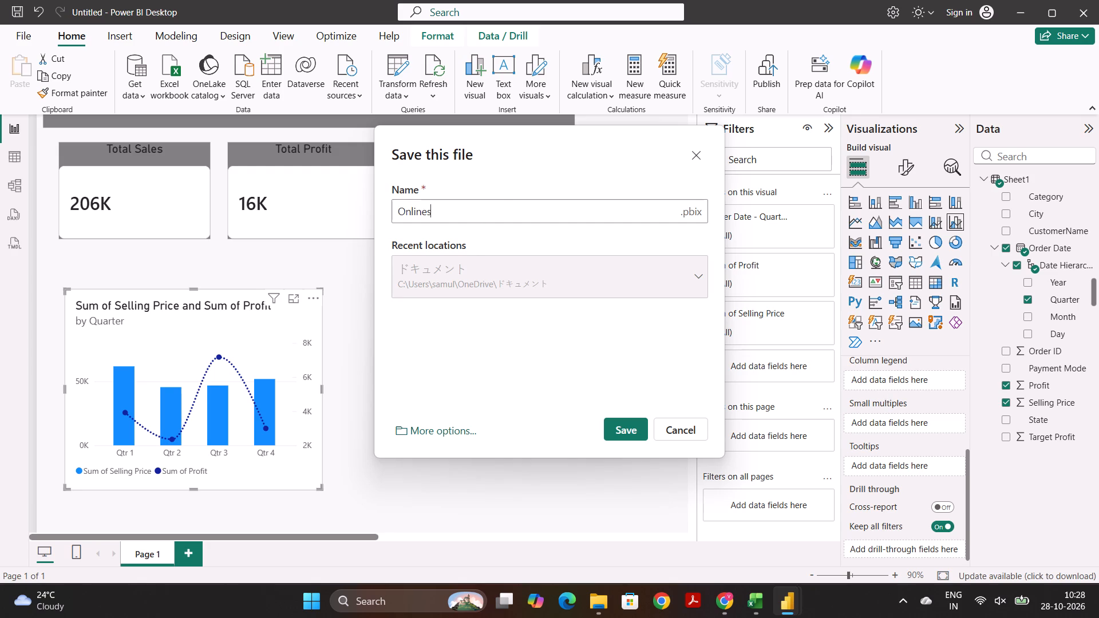
pyautogui.write('tore')
pyautogui.click(624, 437)
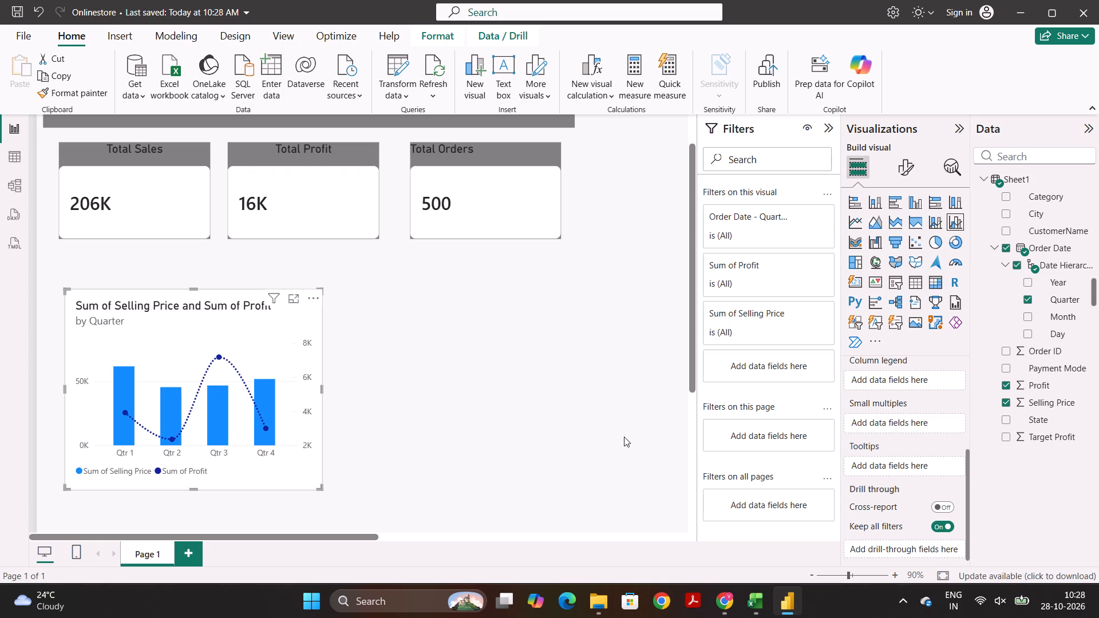
# Centre the title text of the Total Orders card horizontally.
pyautogui.click(462, 155)
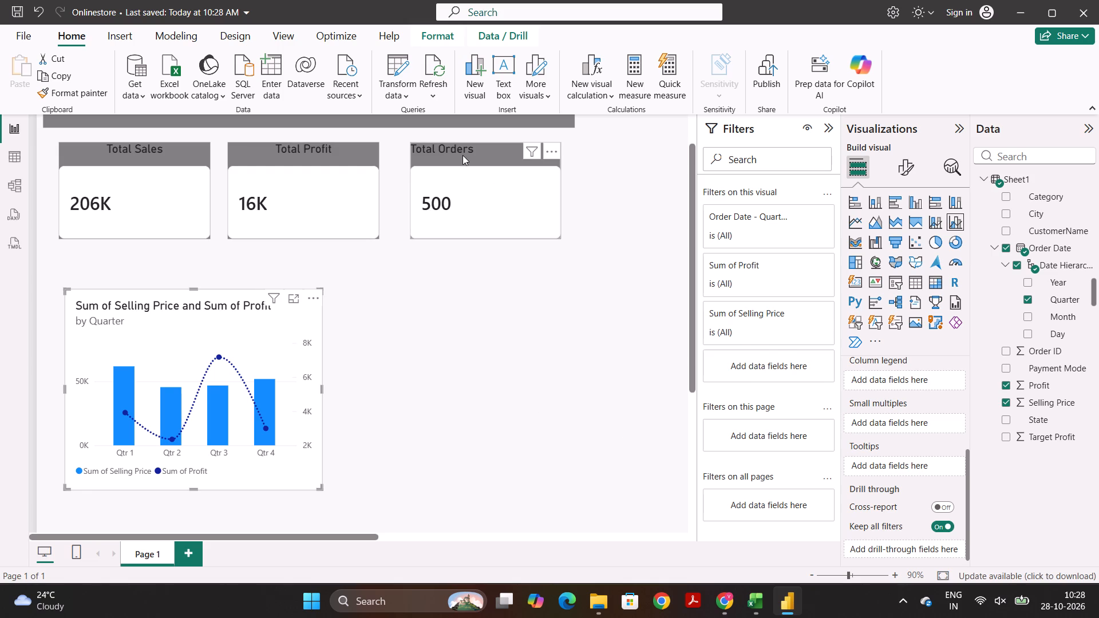
pyautogui.scroll(3, 877, 453)
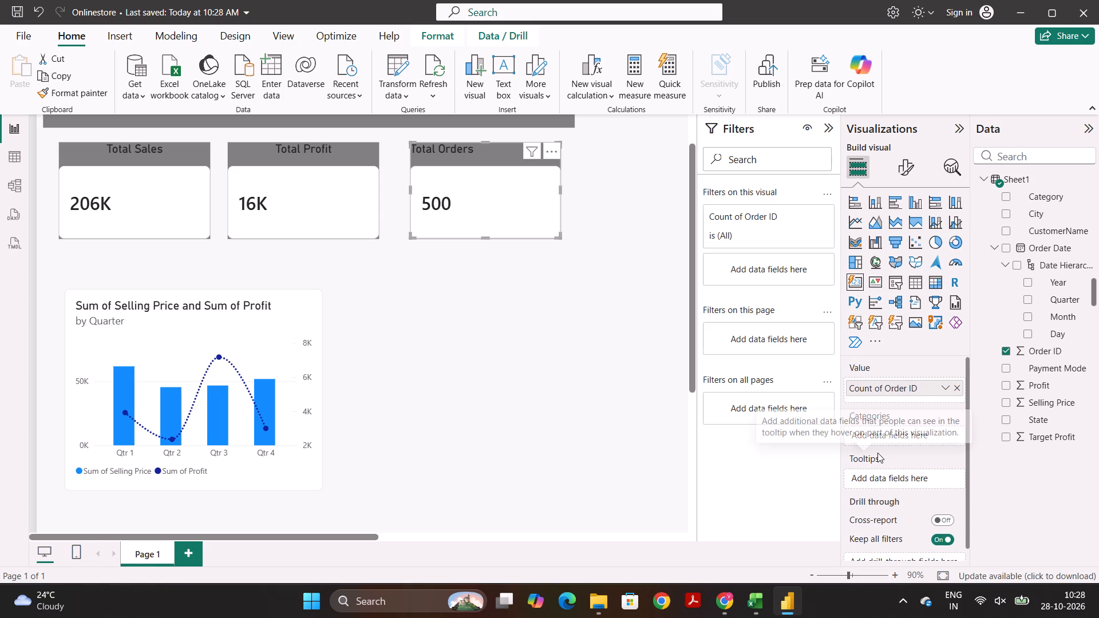
pyautogui.click(449, 187)
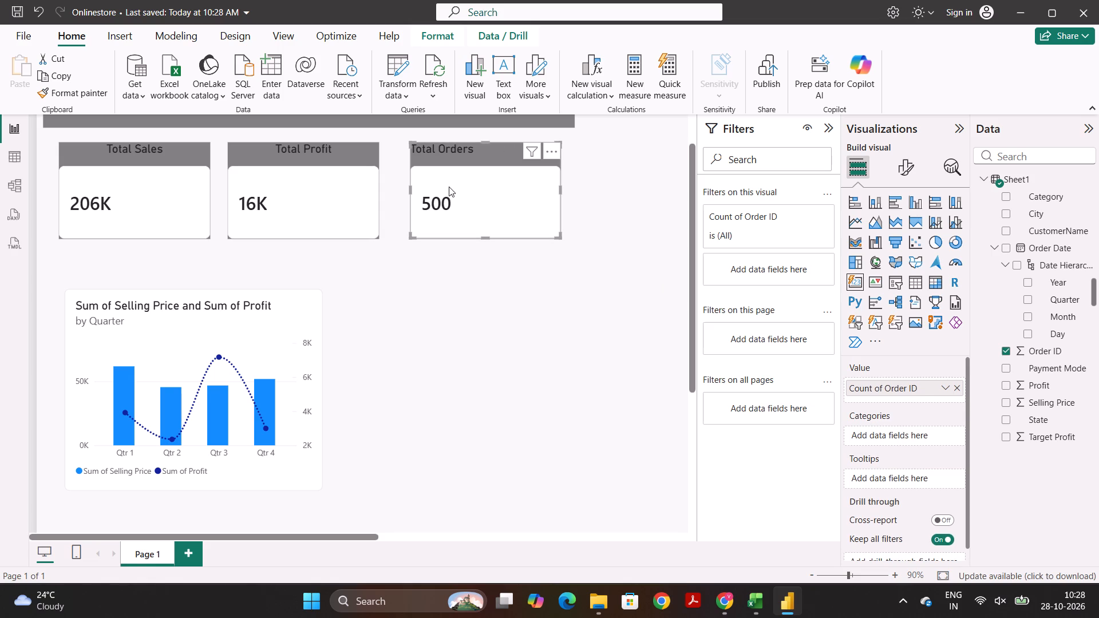
pyautogui.click(458, 152)
pyautogui.scroll(3, 899, 510)
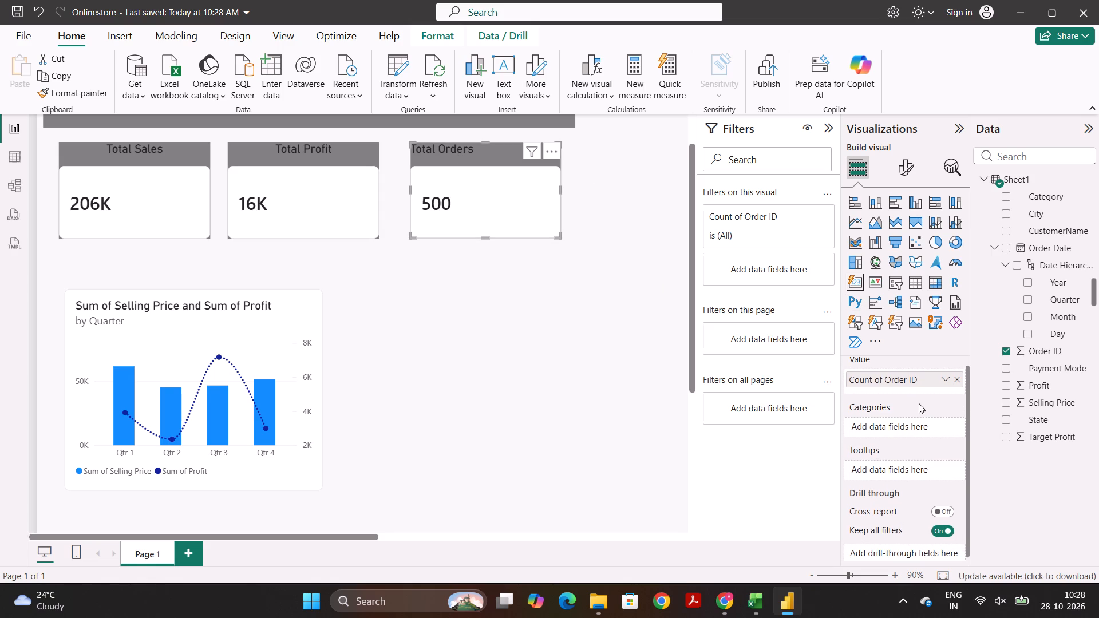
pyautogui.click(940, 382)
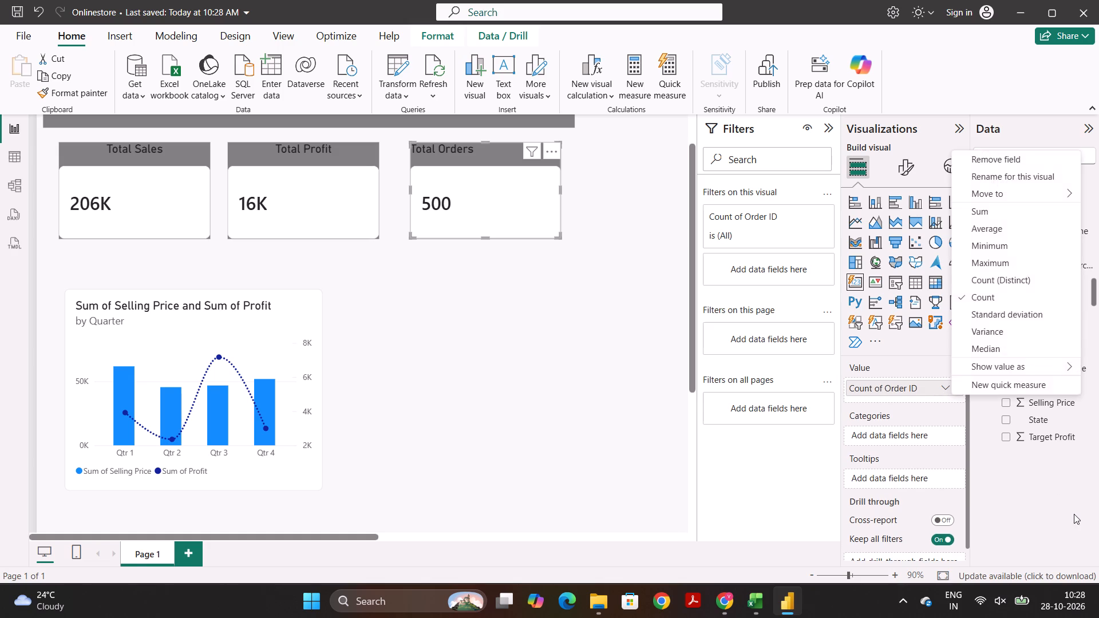
pyautogui.click(1074, 514)
pyautogui.scroll(-5, 861, 379)
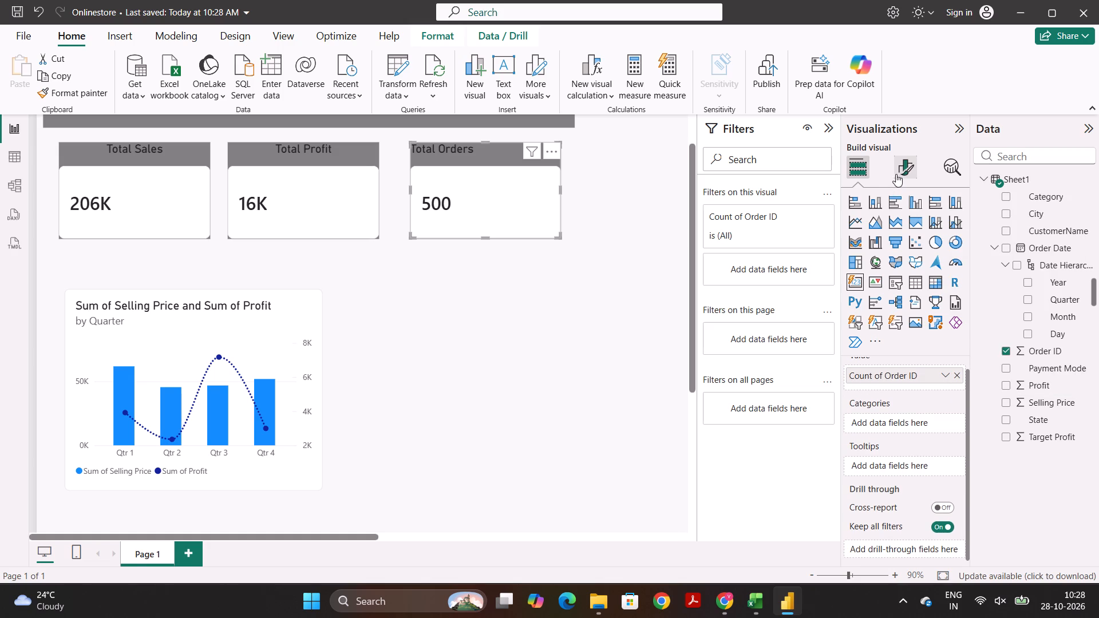
pyautogui.click(896, 173)
pyautogui.click(895, 234)
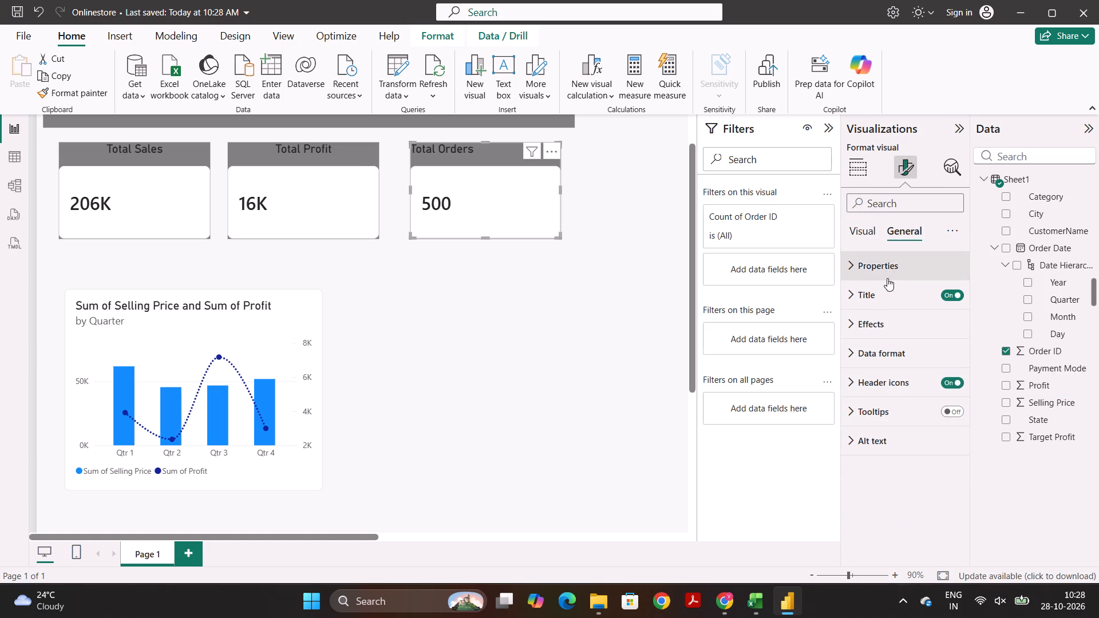
pyautogui.click(881, 296)
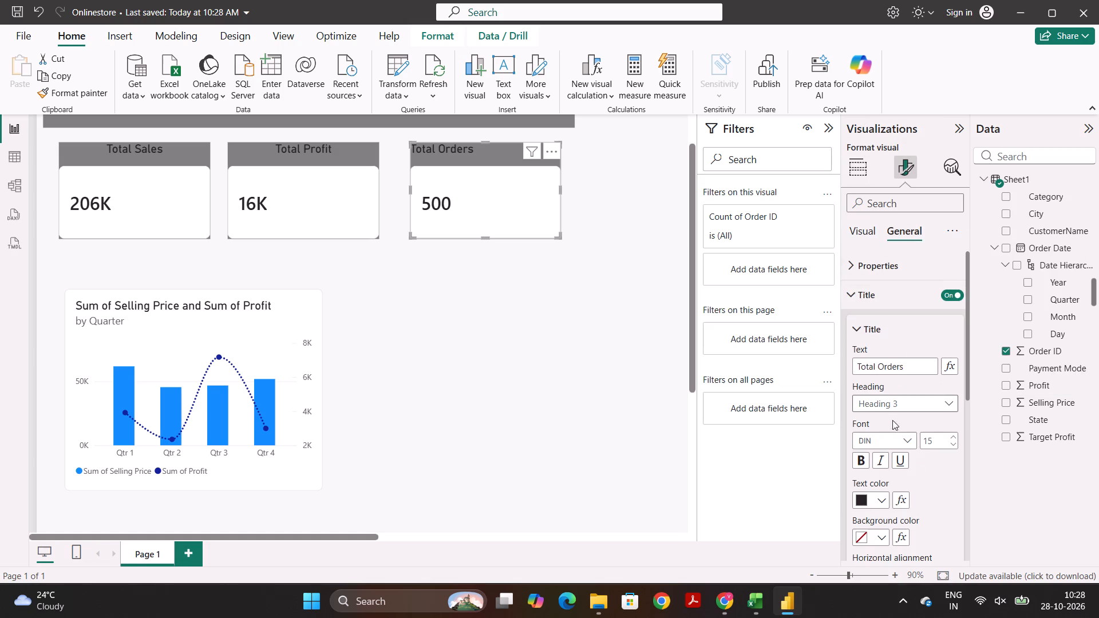
pyautogui.scroll(-1, 891, 496)
pyautogui.click(881, 462)
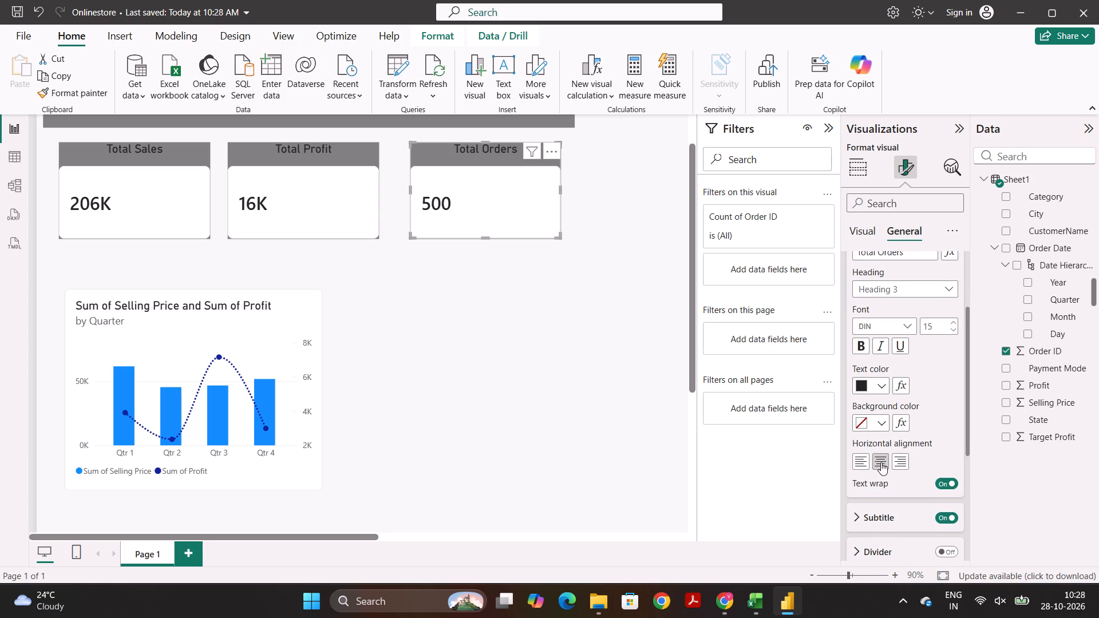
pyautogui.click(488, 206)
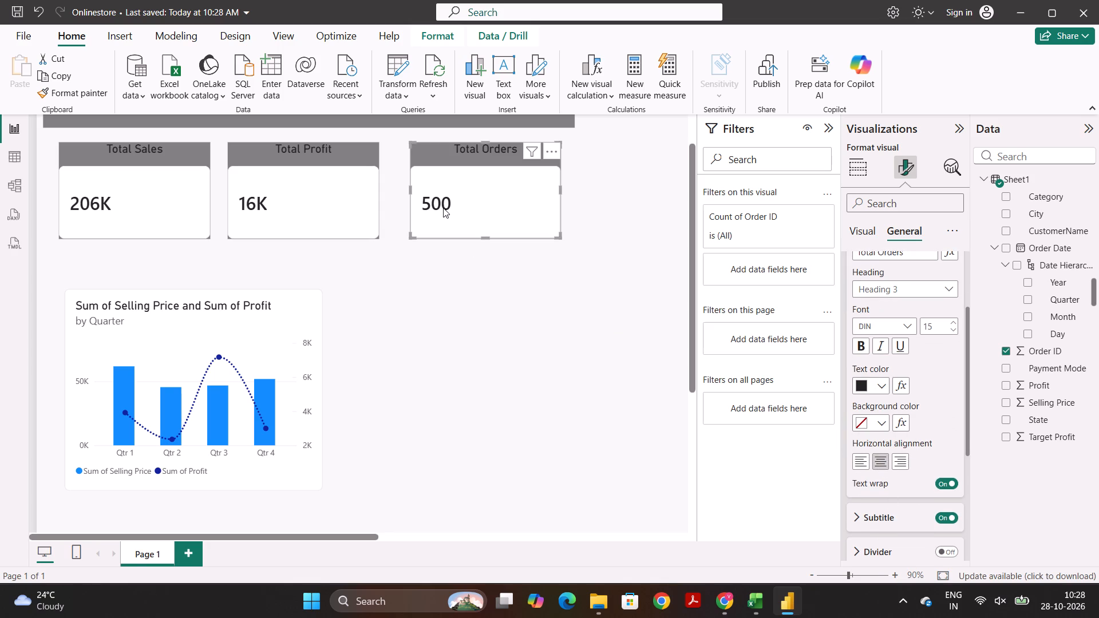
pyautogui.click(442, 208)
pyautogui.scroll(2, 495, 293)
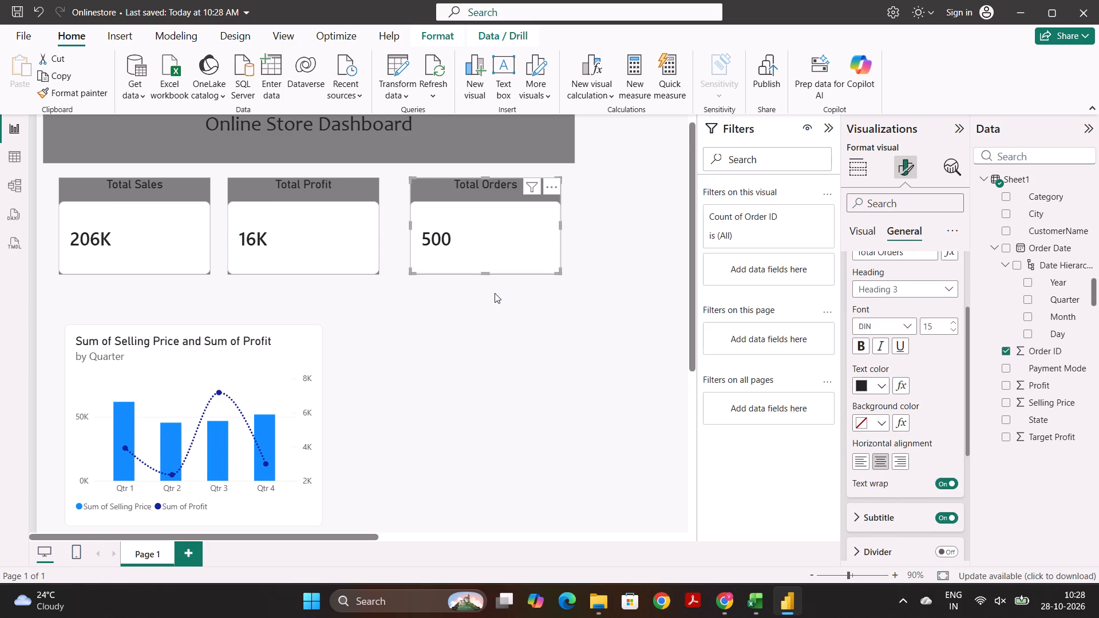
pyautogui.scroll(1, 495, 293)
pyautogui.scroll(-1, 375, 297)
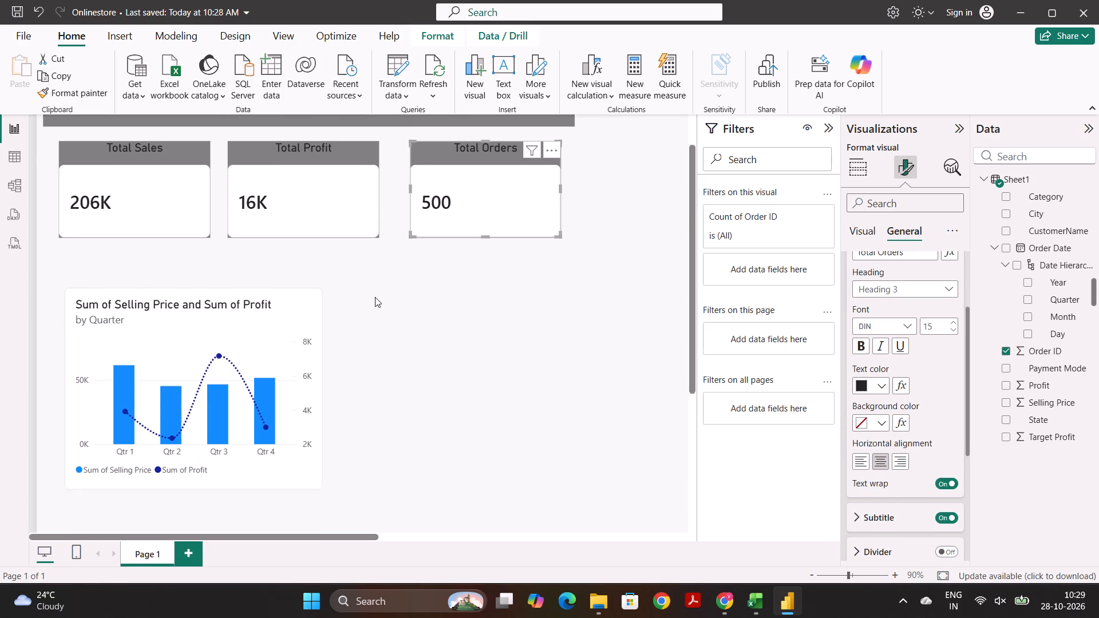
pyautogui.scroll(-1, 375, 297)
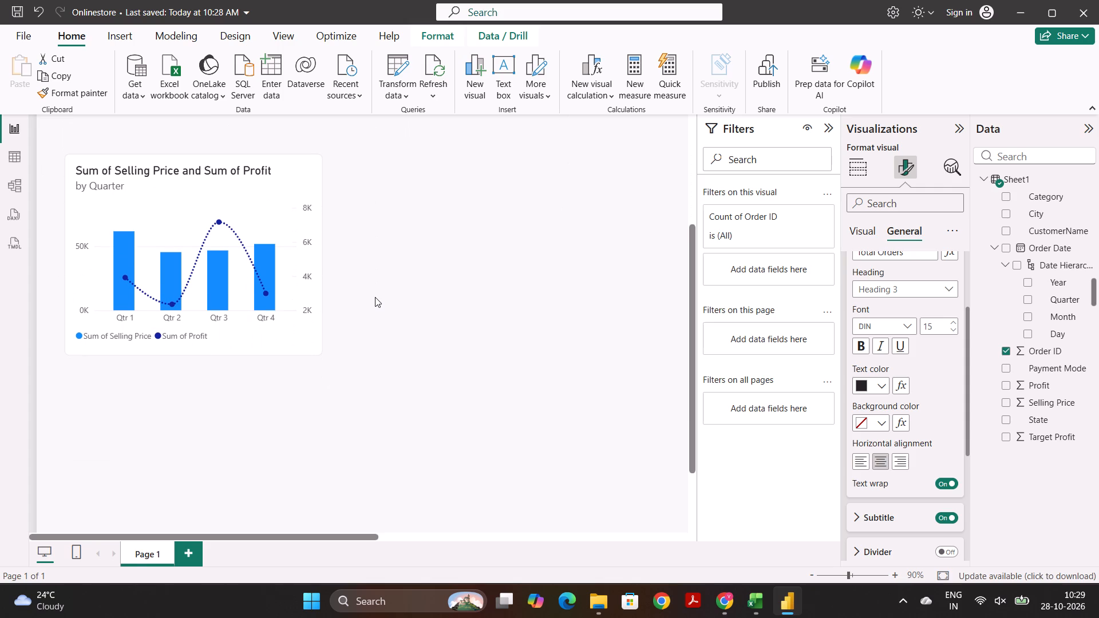
# Examine the quarterly sales and profit chart's general formatting options, including its title settings.
pyautogui.click(252, 287)
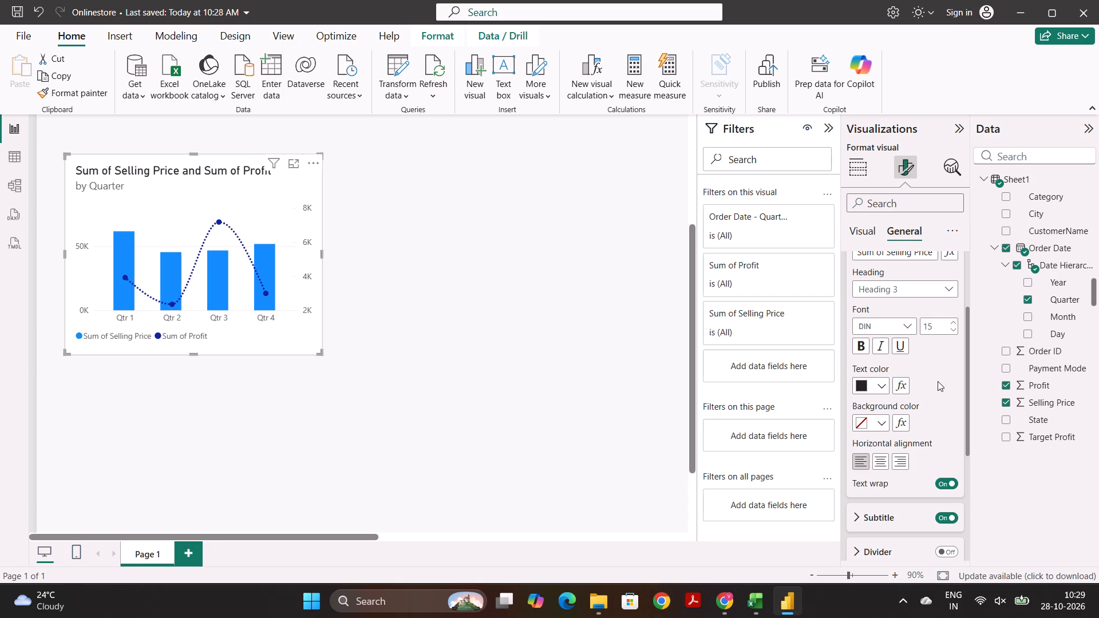
pyautogui.scroll(-4, 894, 369)
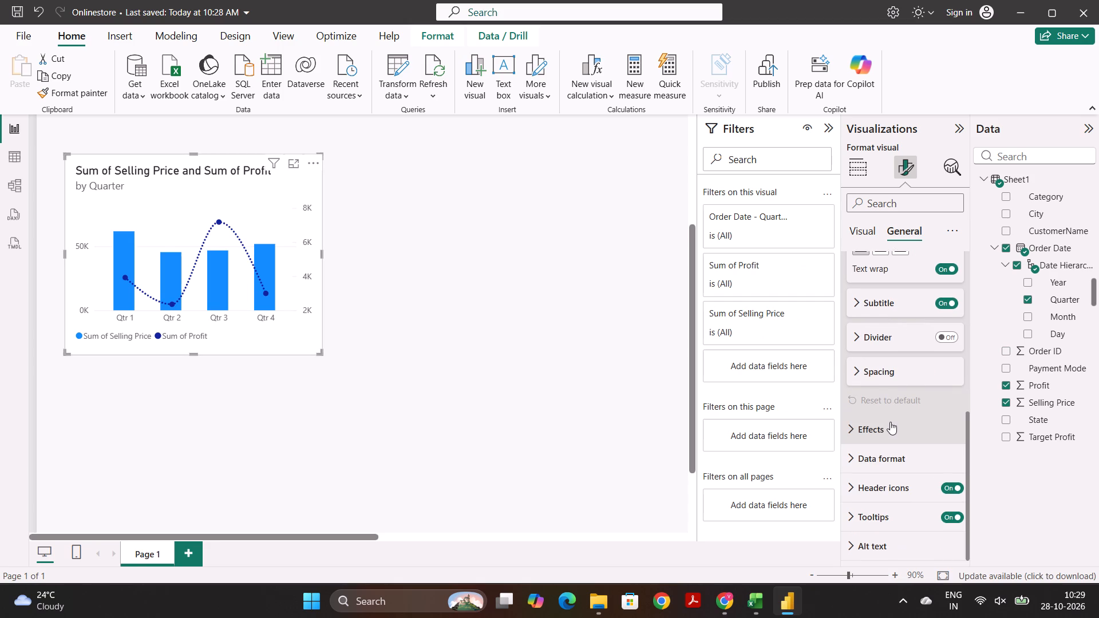
pyautogui.scroll(1, 871, 388)
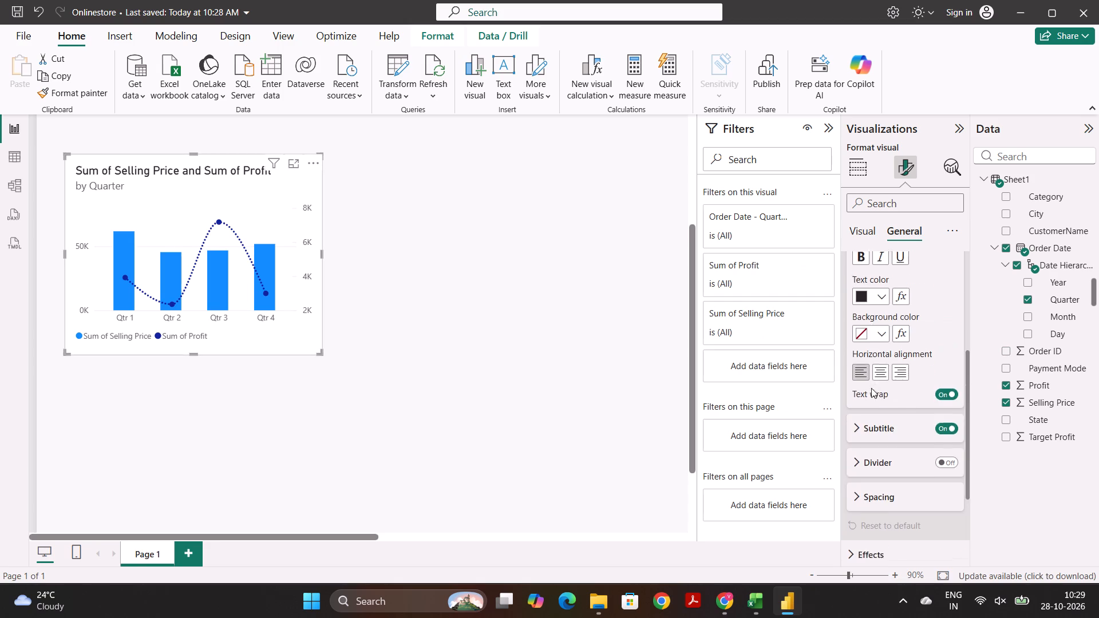
pyautogui.scroll(6, 871, 388)
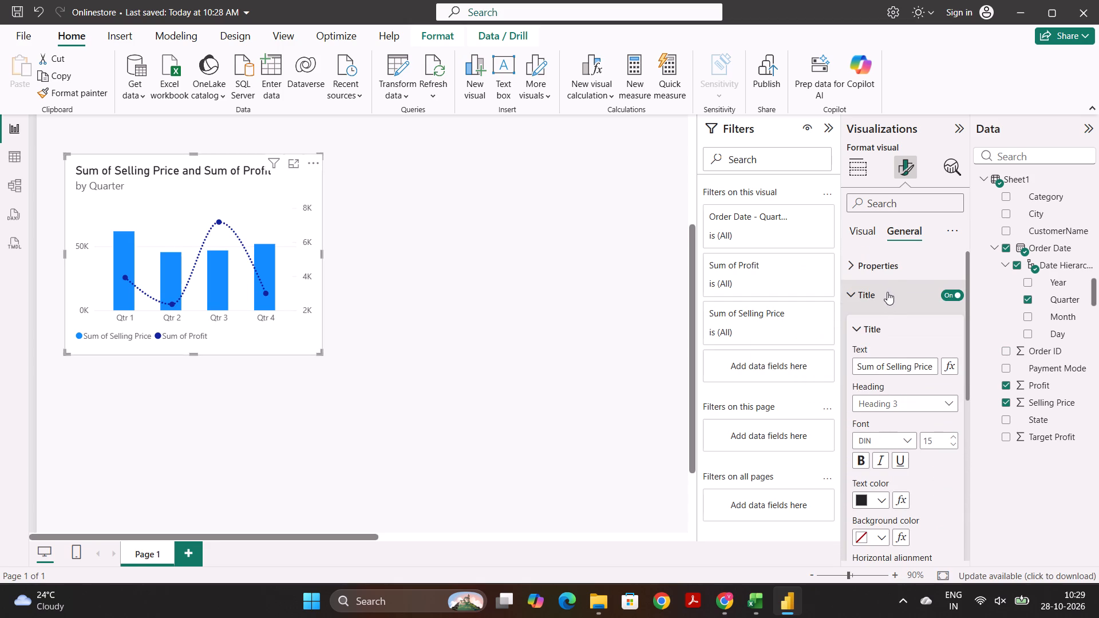
pyautogui.click(861, 292)
pyautogui.scroll(-2, 886, 365)
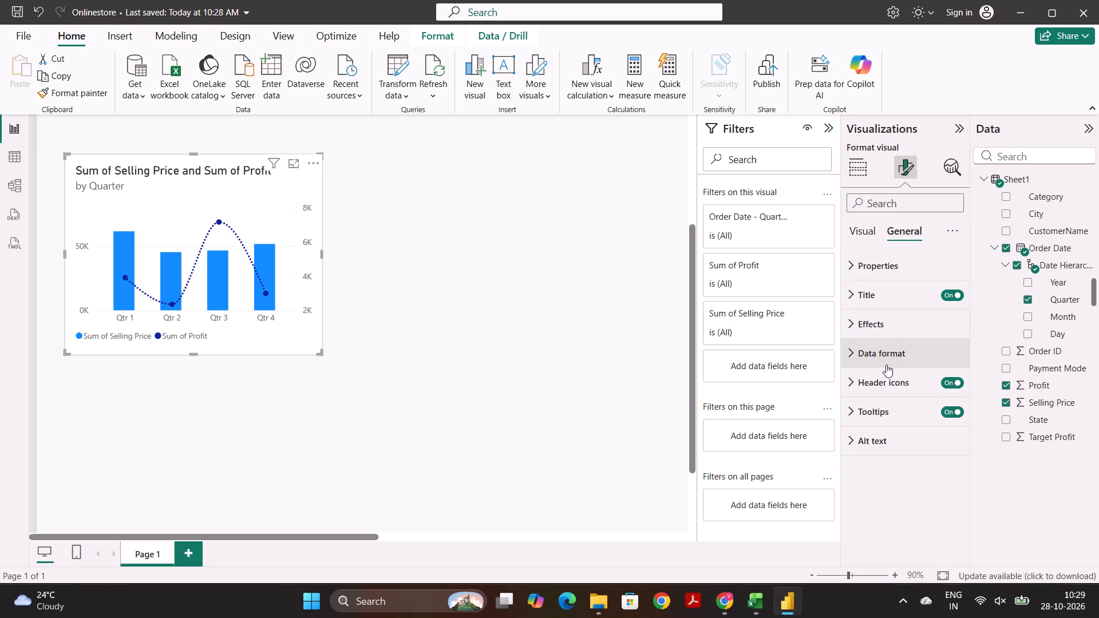
pyautogui.scroll(-2, 886, 365)
pyautogui.click(877, 298)
pyautogui.click(877, 298)
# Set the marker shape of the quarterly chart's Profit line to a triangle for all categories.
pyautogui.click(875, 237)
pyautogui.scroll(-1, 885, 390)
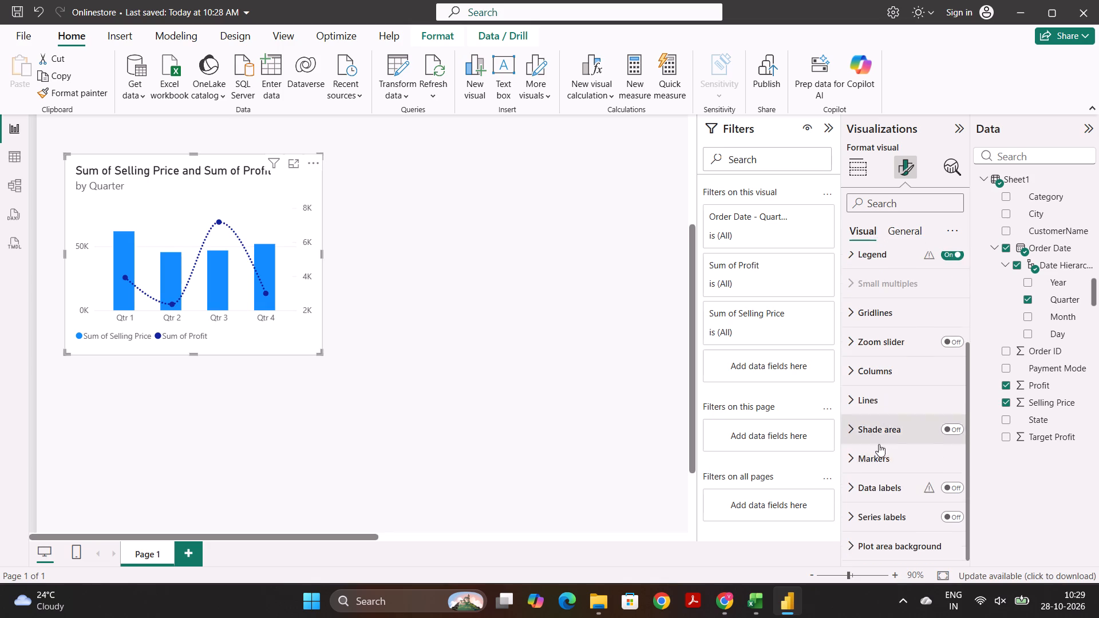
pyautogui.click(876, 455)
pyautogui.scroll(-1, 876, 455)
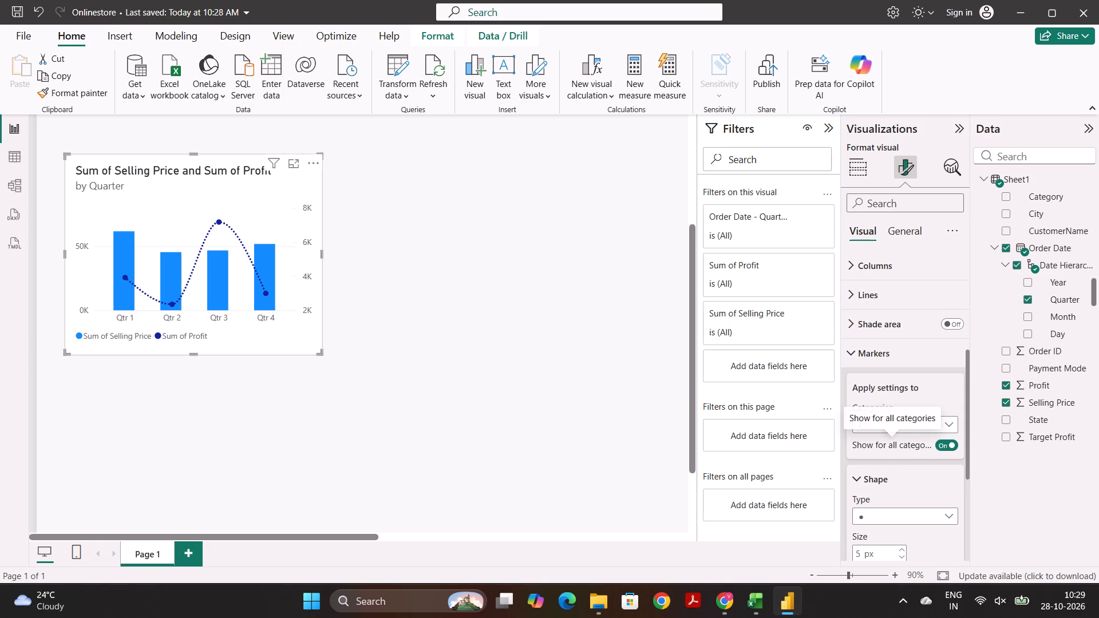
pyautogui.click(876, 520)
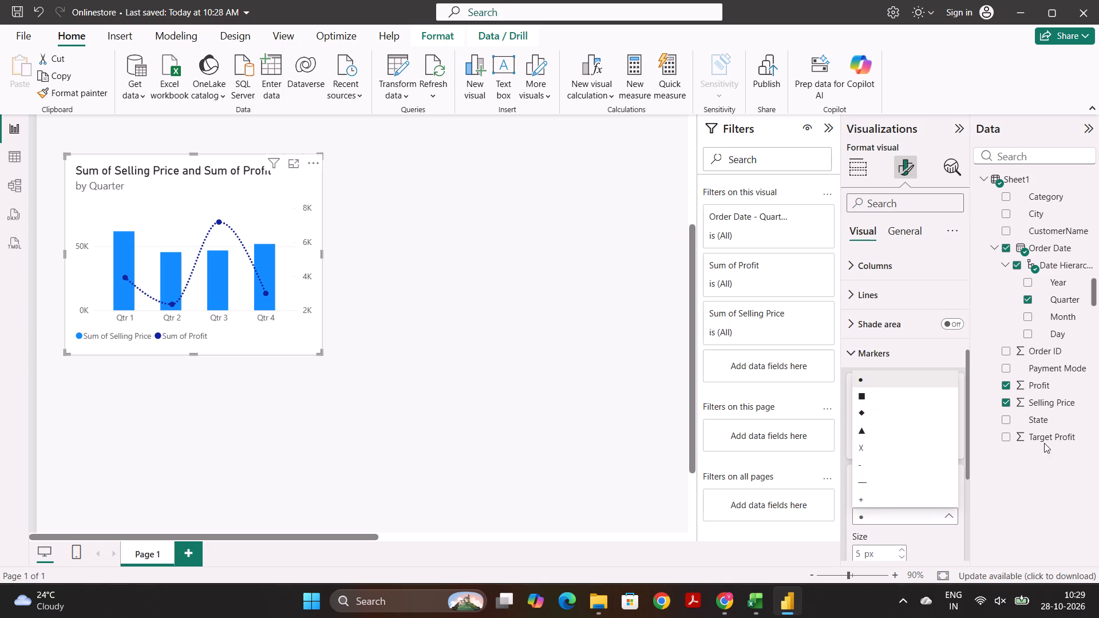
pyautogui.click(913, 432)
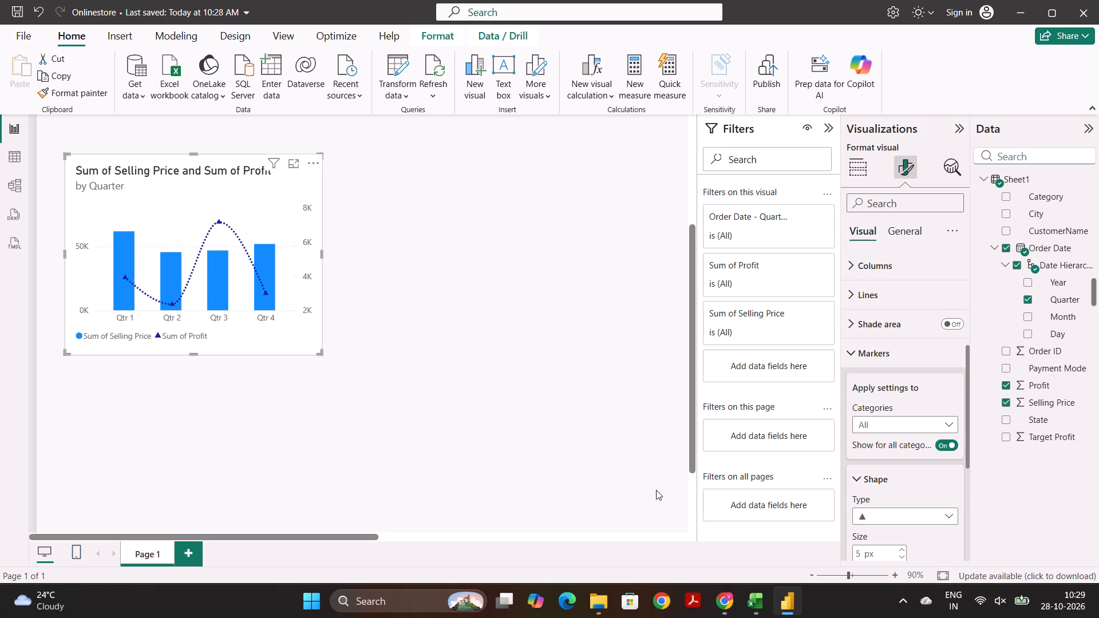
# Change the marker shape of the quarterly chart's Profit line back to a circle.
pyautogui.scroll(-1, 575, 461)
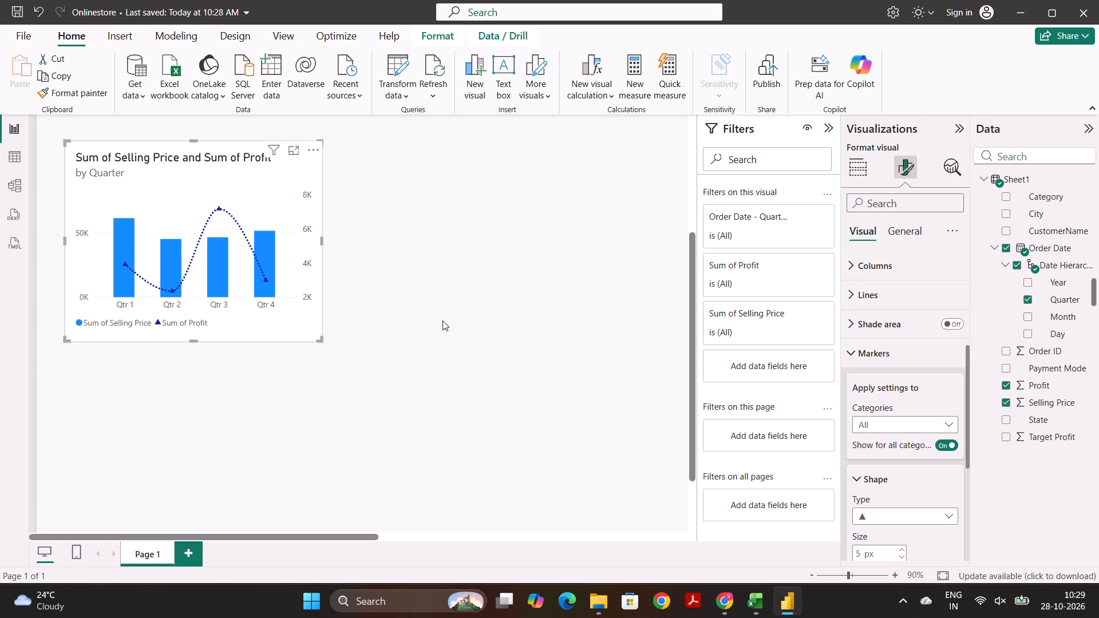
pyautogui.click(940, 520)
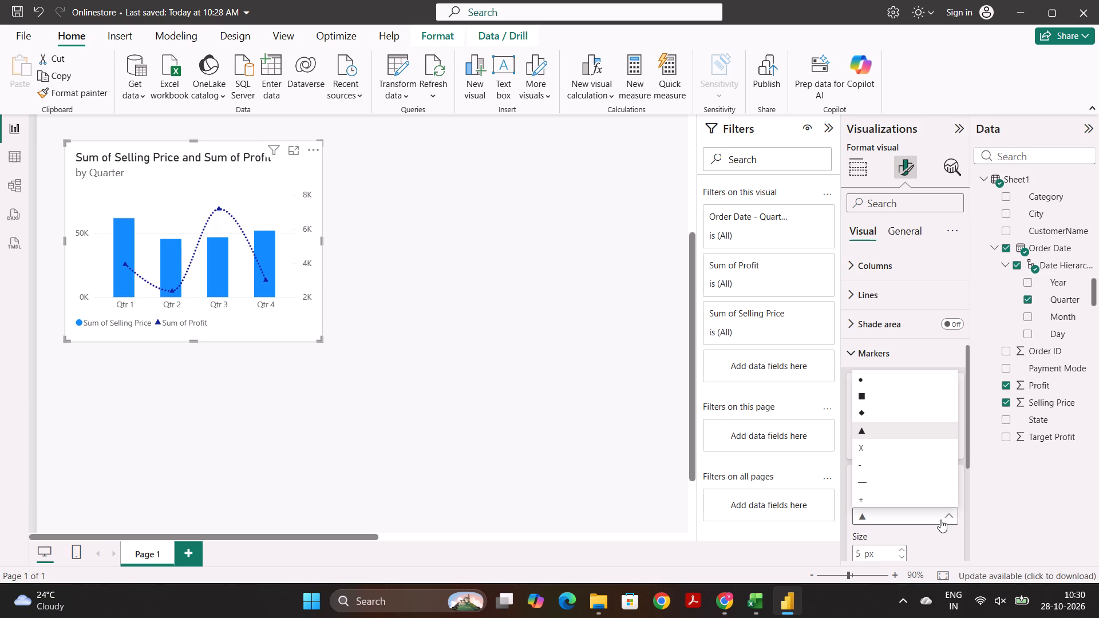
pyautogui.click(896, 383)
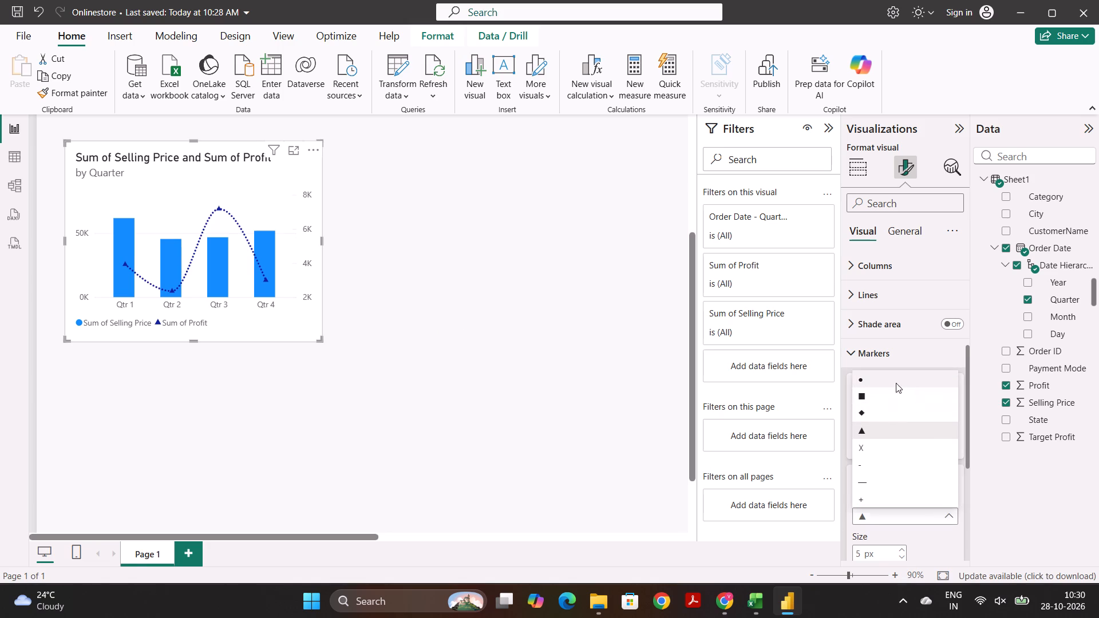
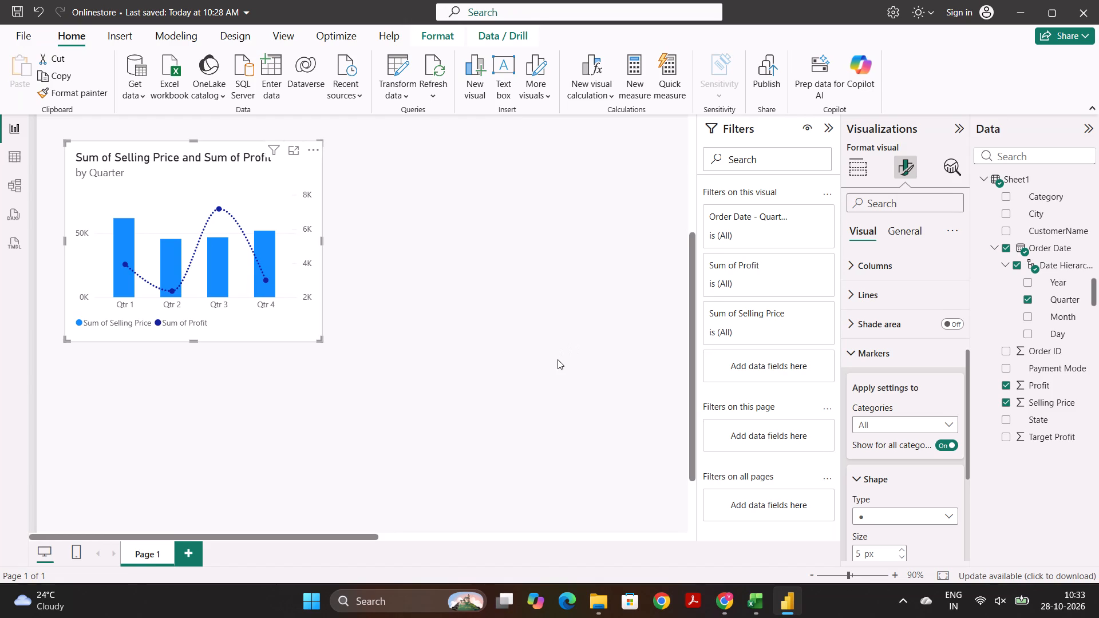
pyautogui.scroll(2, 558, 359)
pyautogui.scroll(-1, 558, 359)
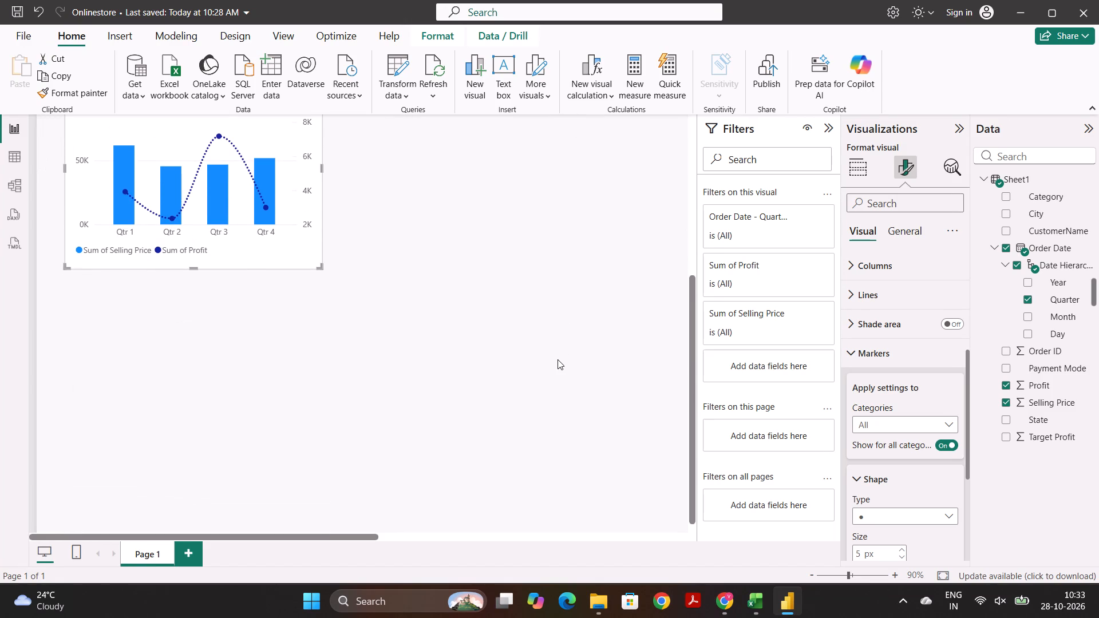
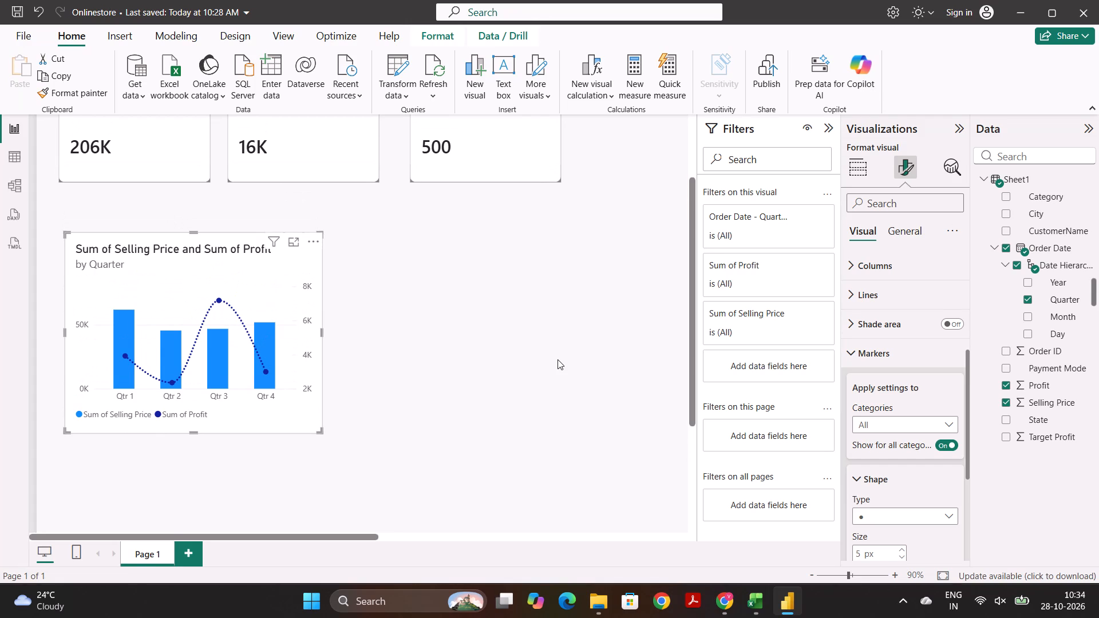
# Save the Onlinestore report with the formatted quarterly selling price and profit chart, and minimize its window.
pyautogui.hotkey('ctrl', 's')
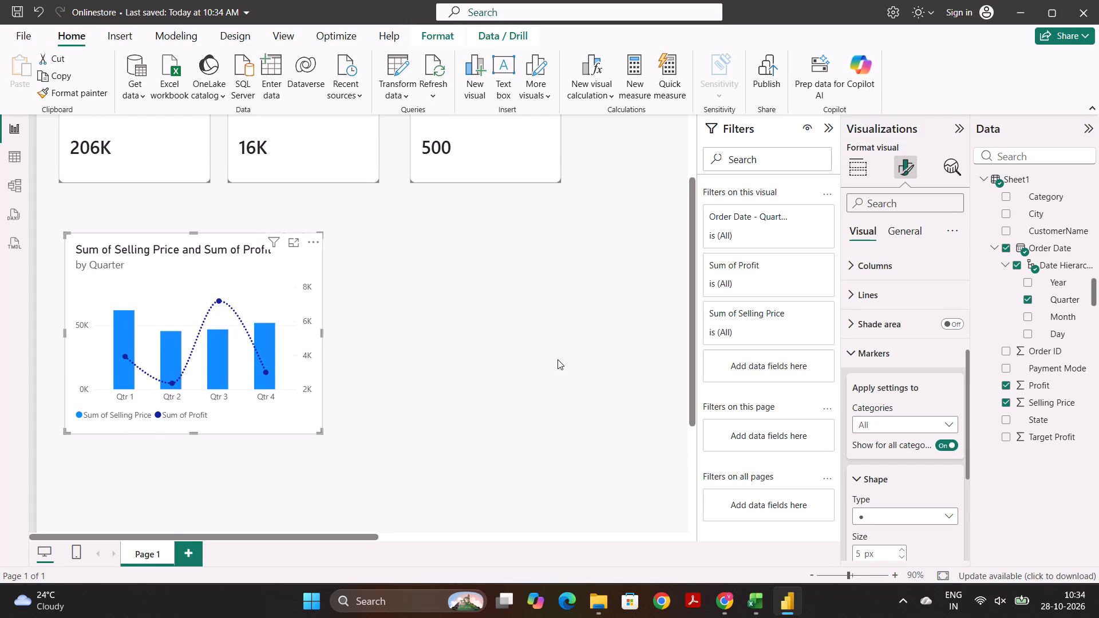
pyautogui.hotkey('ctrl', 's')
pyautogui.click(1011, 2)
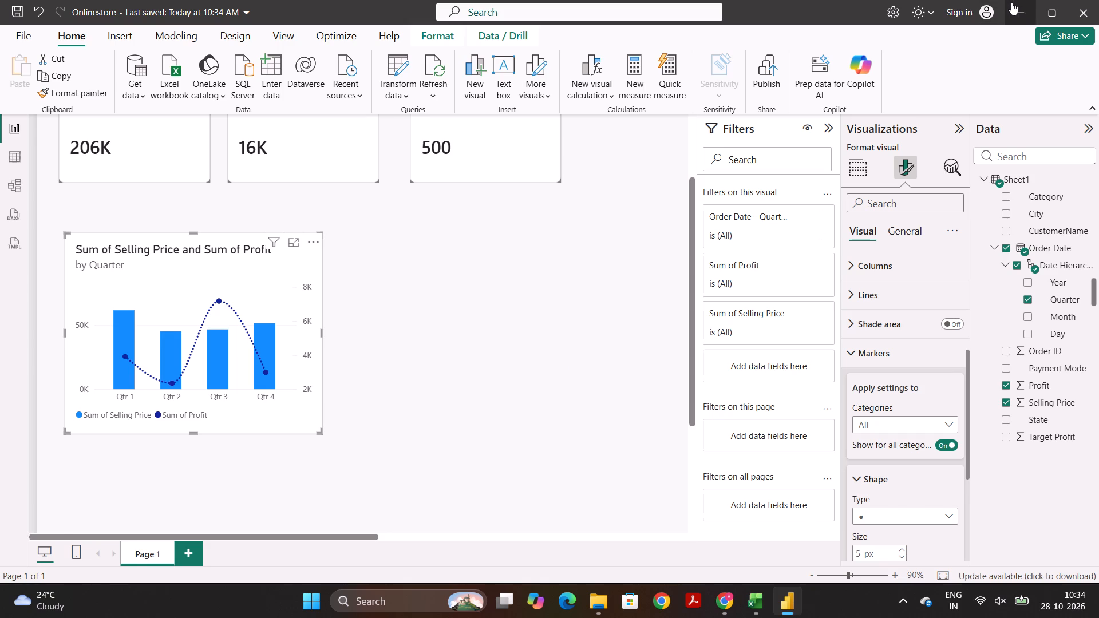